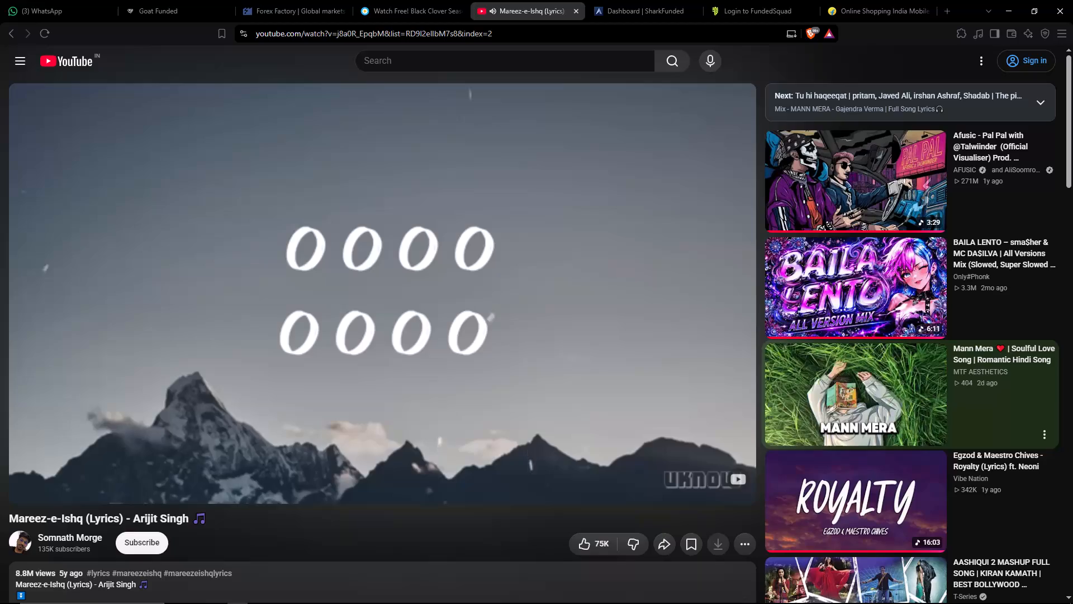
Switch from the browser to the TradingView window showing the XAUUSD chart.
click(254, 594)
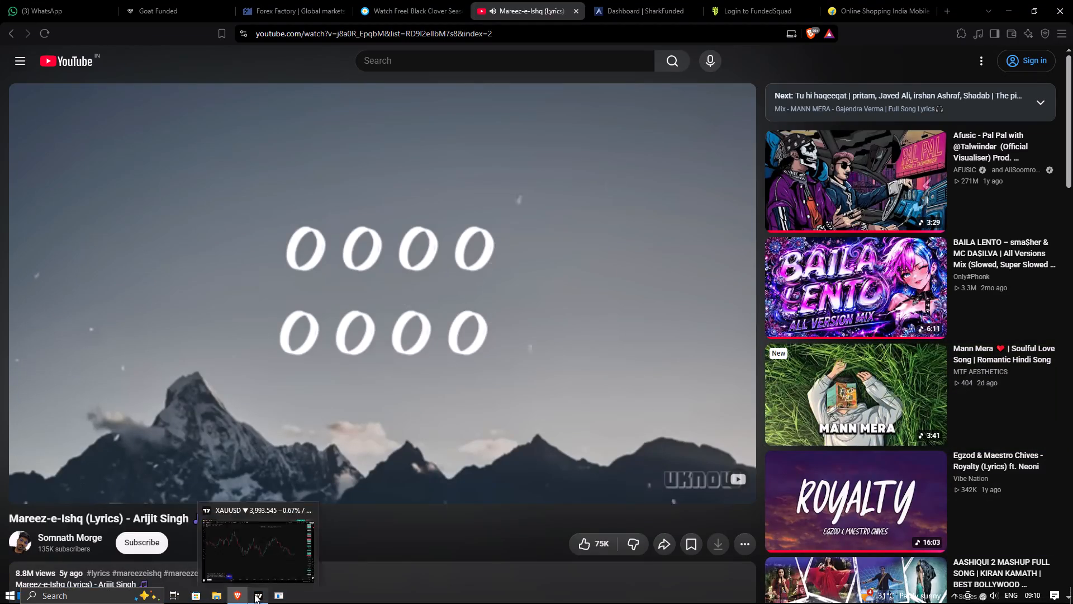
Examine the XAUUSD 1-minute price action, from the broader morning swings down to the latest candles around 09:00–09:15.
drag(724, 413, 706, 362)
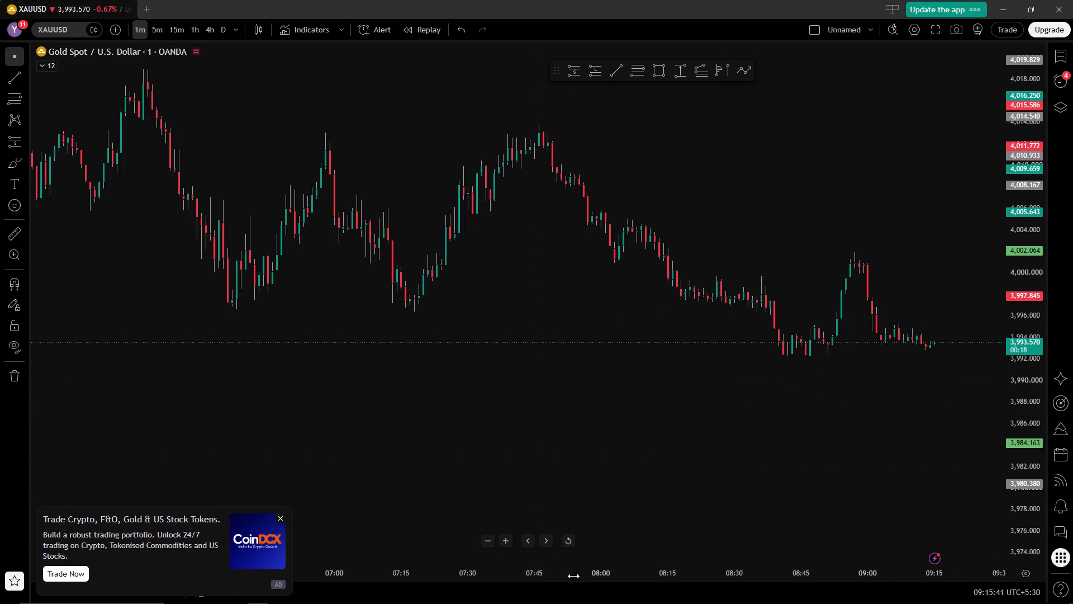
drag(573, 576, 678, 568)
drag(780, 450, 669, 452)
drag(652, 571, 748, 574)
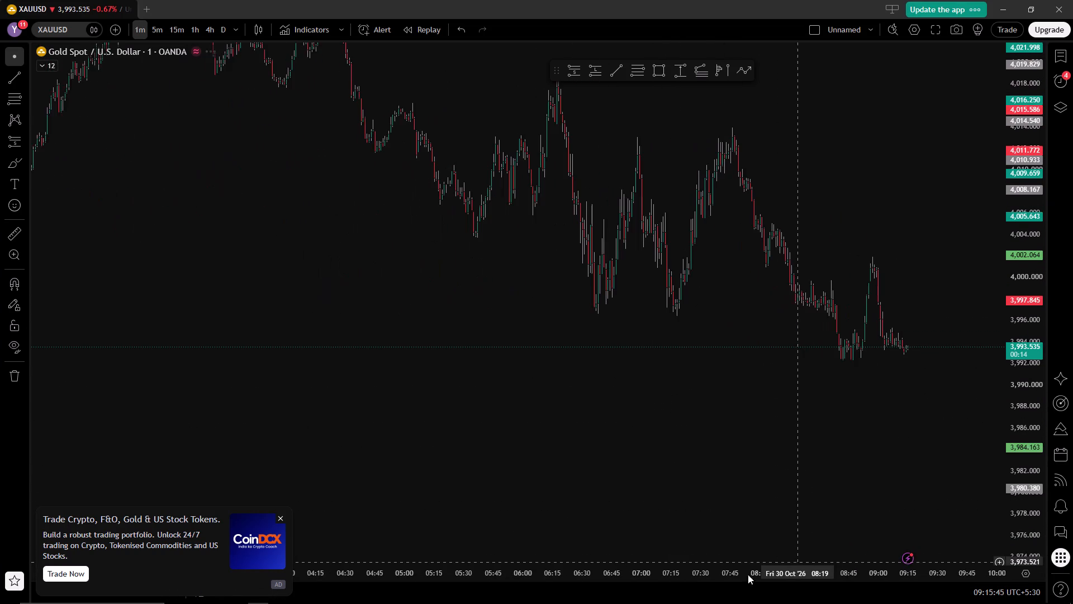
drag(748, 574, 673, 584)
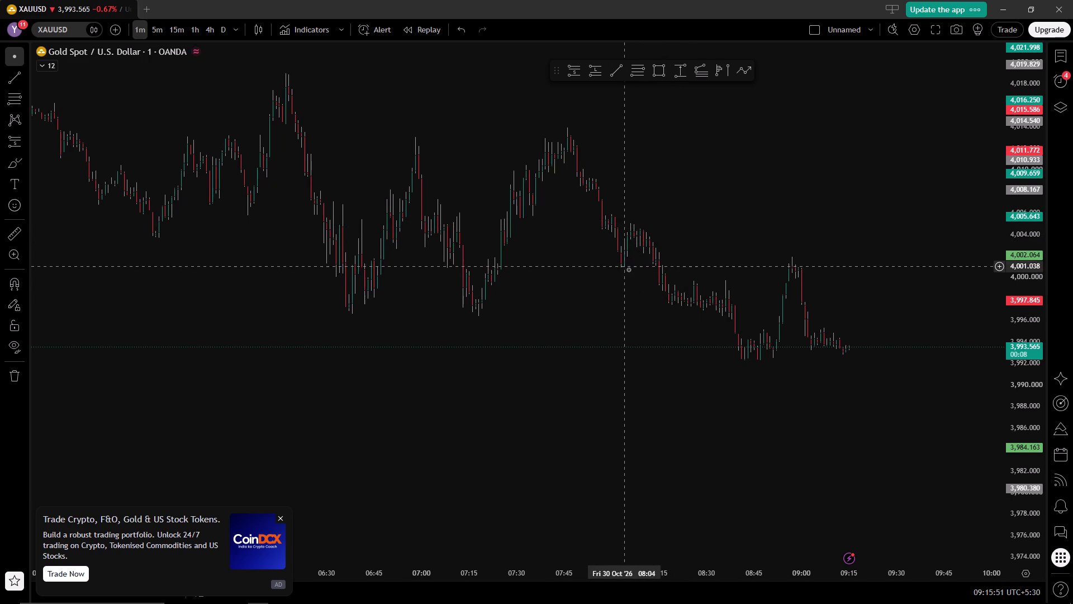
drag(1033, 489, 1022, 285)
drag(915, 332, 916, 332)
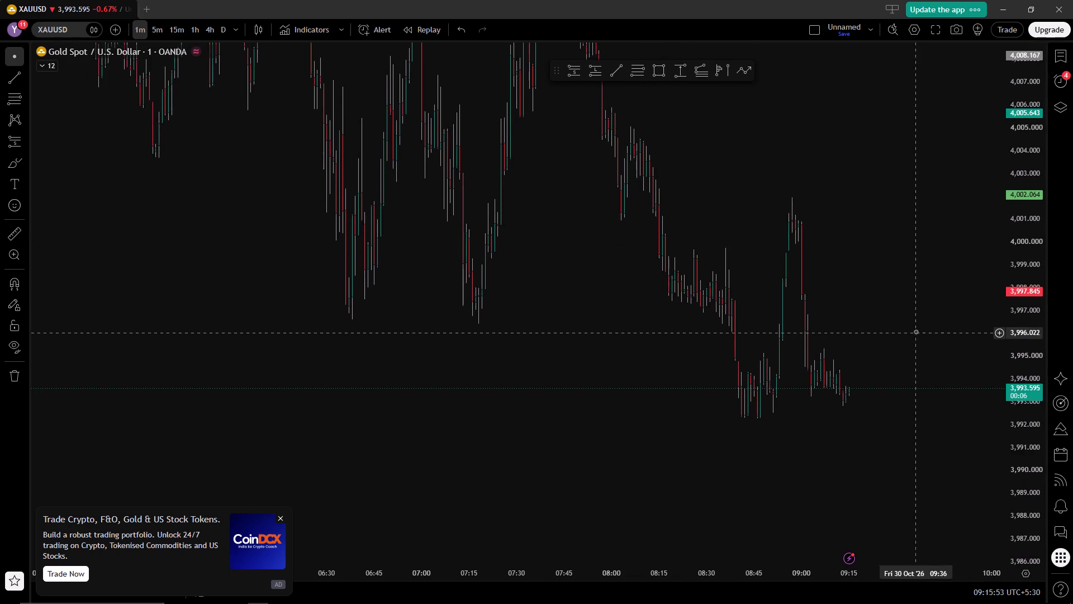
drag(916, 332, 804, 411)
drag(1039, 308, 1003, 412)
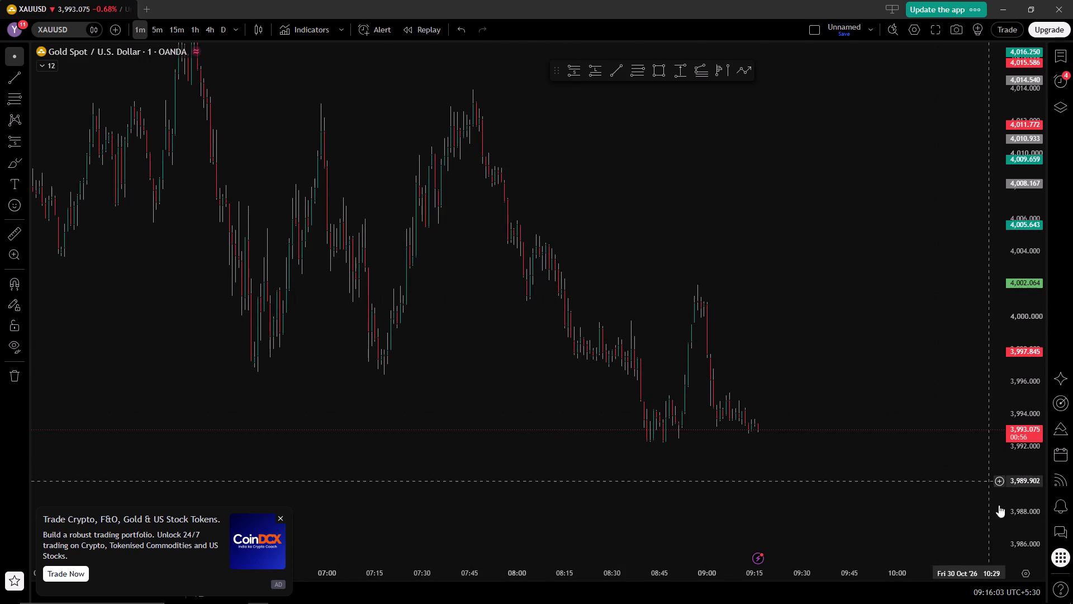
drag(796, 573, 548, 527)
drag(662, 459, 865, 392)
drag(1034, 476, 1052, 319)
drag(840, 320, 847, 325)
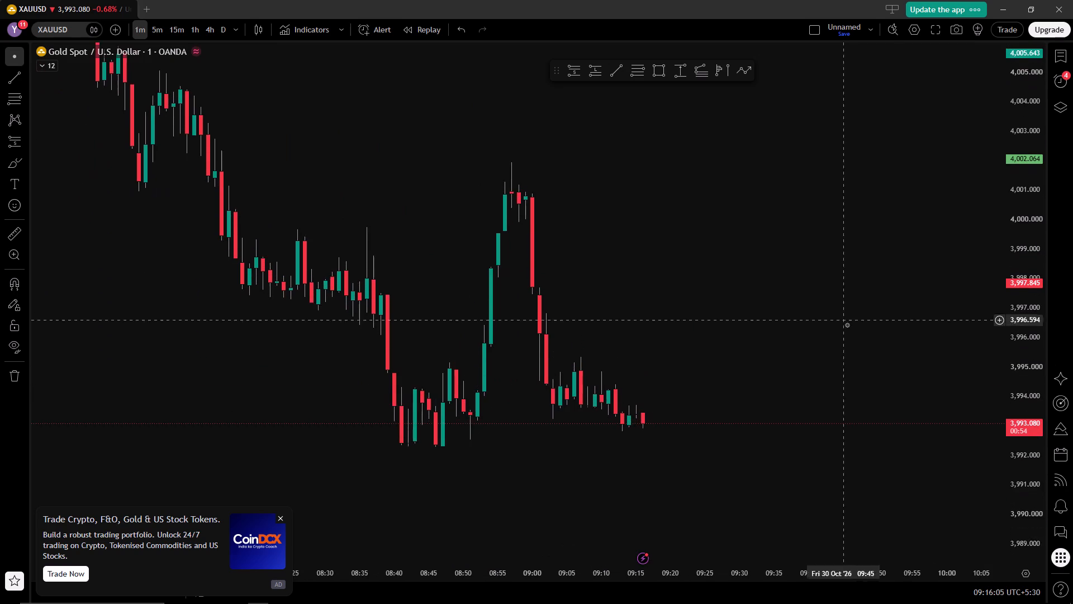
drag(847, 325, 900, 335)
Measure the price distance downward from about 4,001 at 09:06, beside the sharp 09:00 drop, and clear the measurement.
click(9, 231)
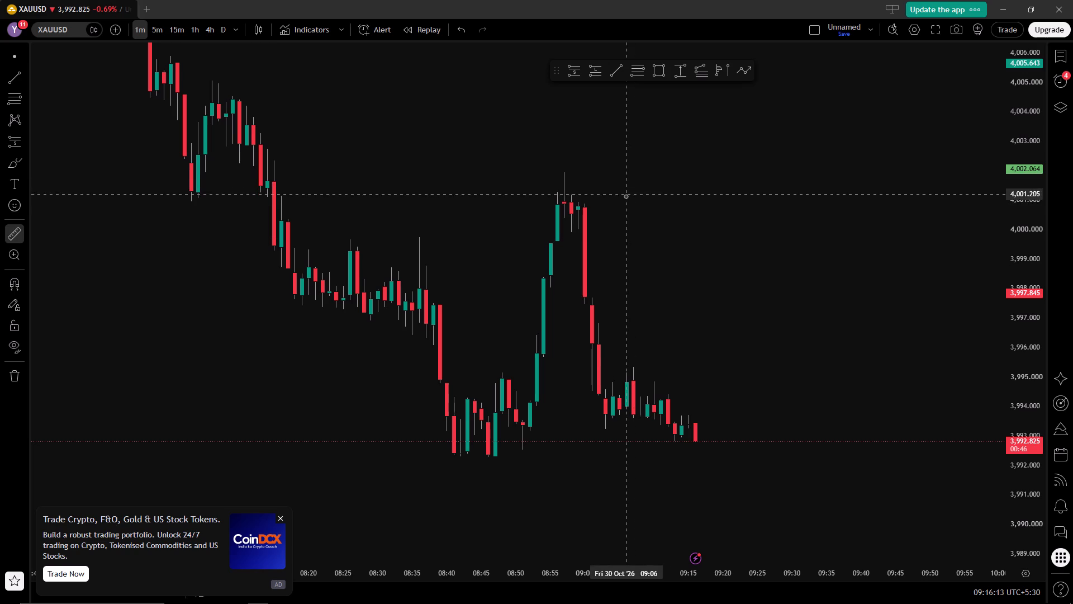
click(625, 200)
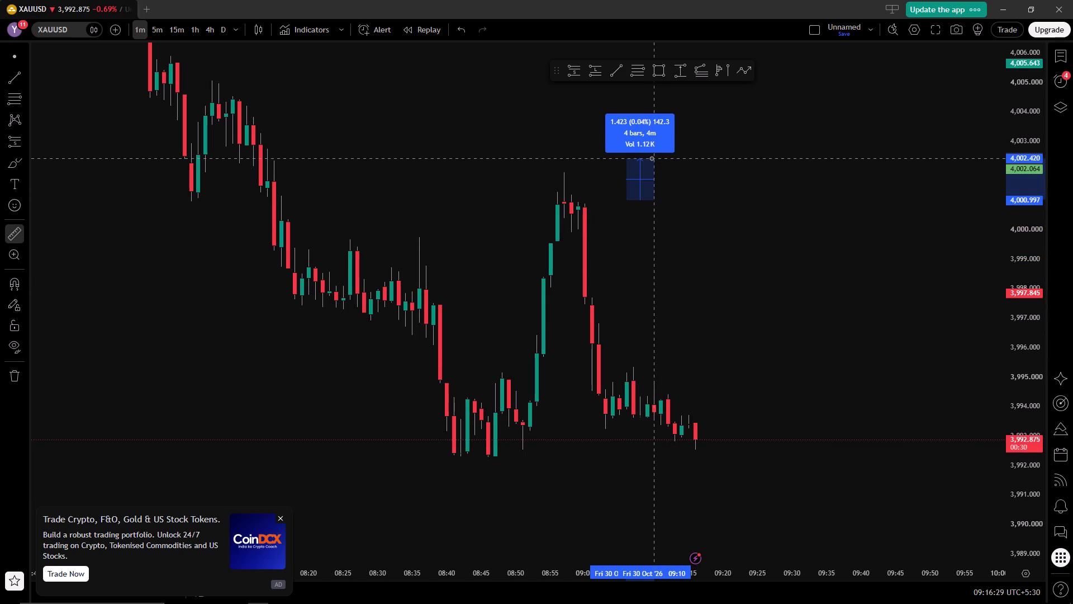
right_click(667, 307)
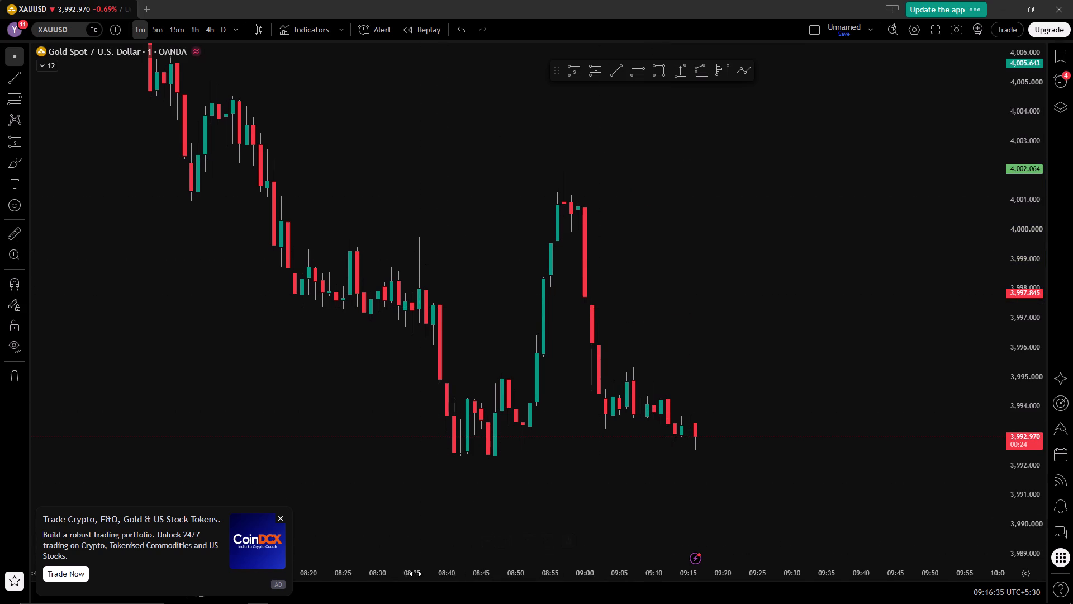
Close the CoinDCX advertisement covering the lower corner of the chart.
drag(415, 574, 647, 566)
drag(1023, 262, 945, 488)
drag(943, 494, 937, 502)
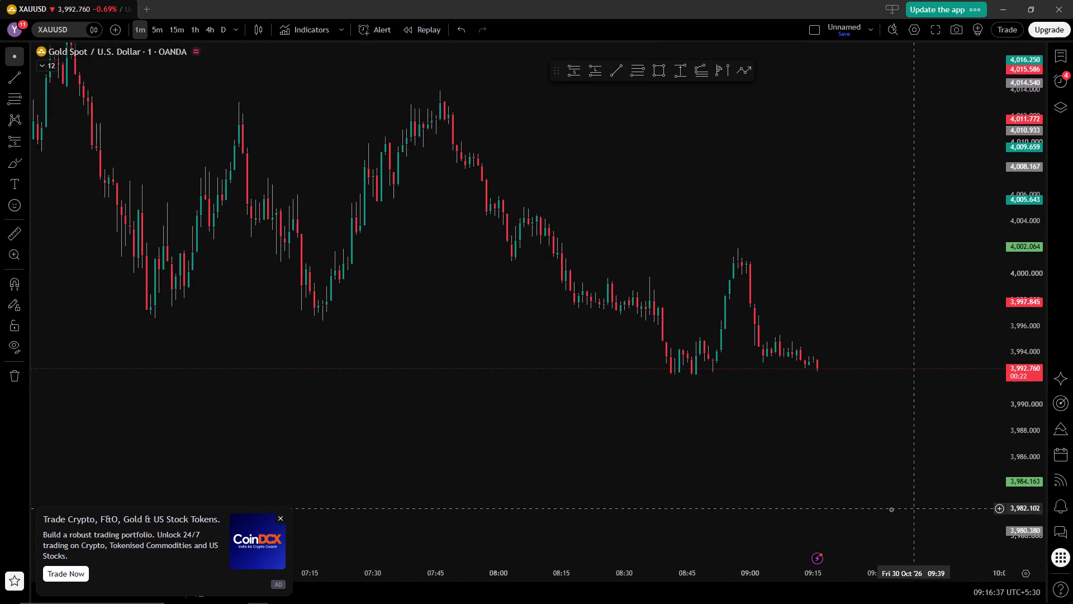
drag(891, 509, 861, 509)
drag(551, 573, 659, 573)
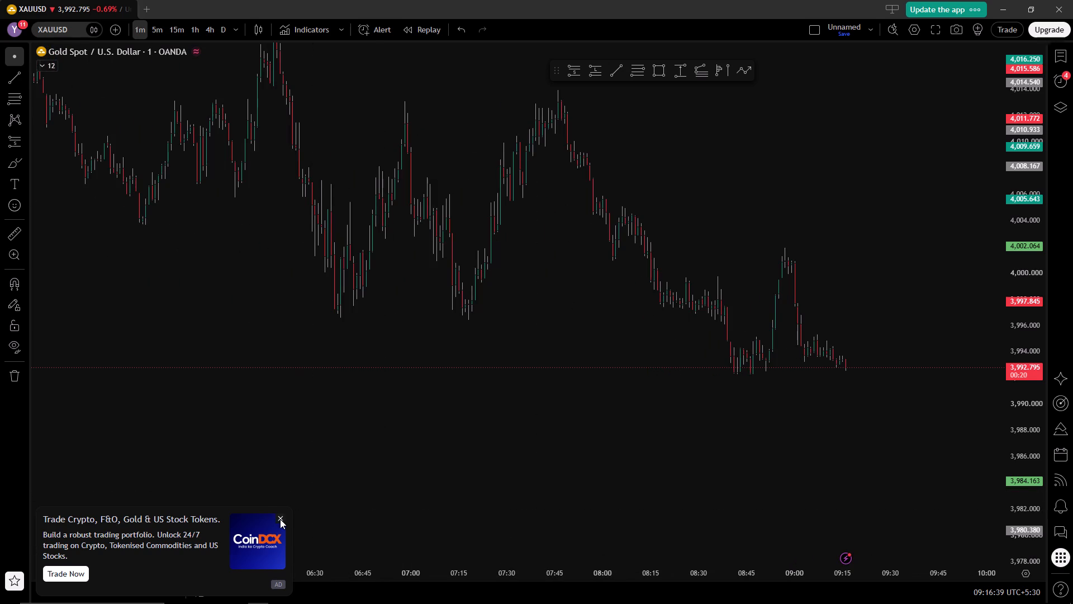
click(280, 519)
Examine the XAUUSD 1-minute decline from the 07:45 high to the latest candles against the earlier morning swings.
drag(368, 571, 441, 575)
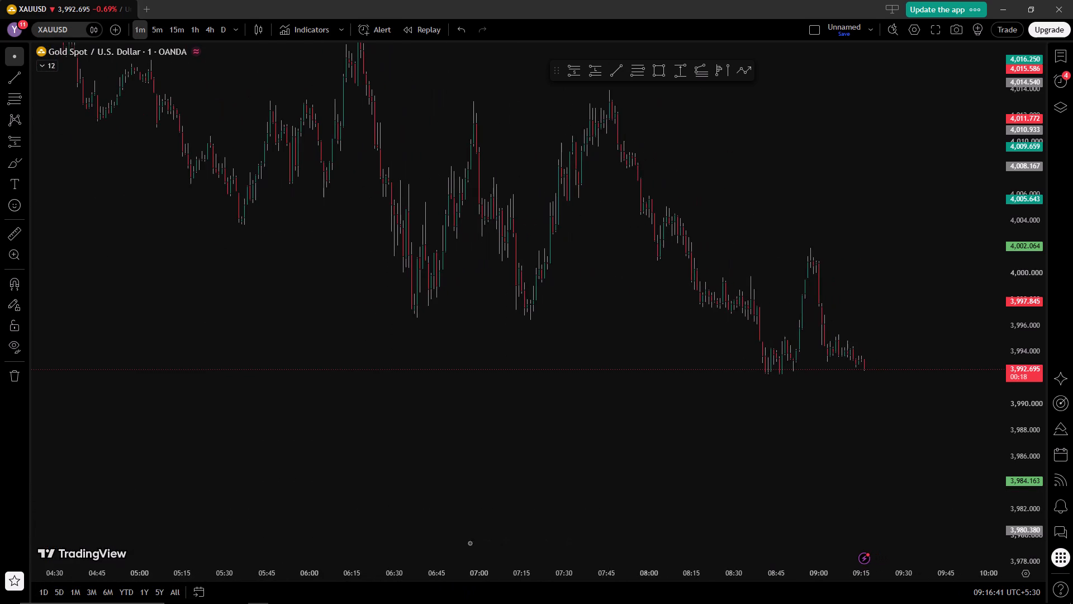
drag(654, 497, 702, 496)
drag(667, 577, 561, 559)
drag(664, 482, 657, 470)
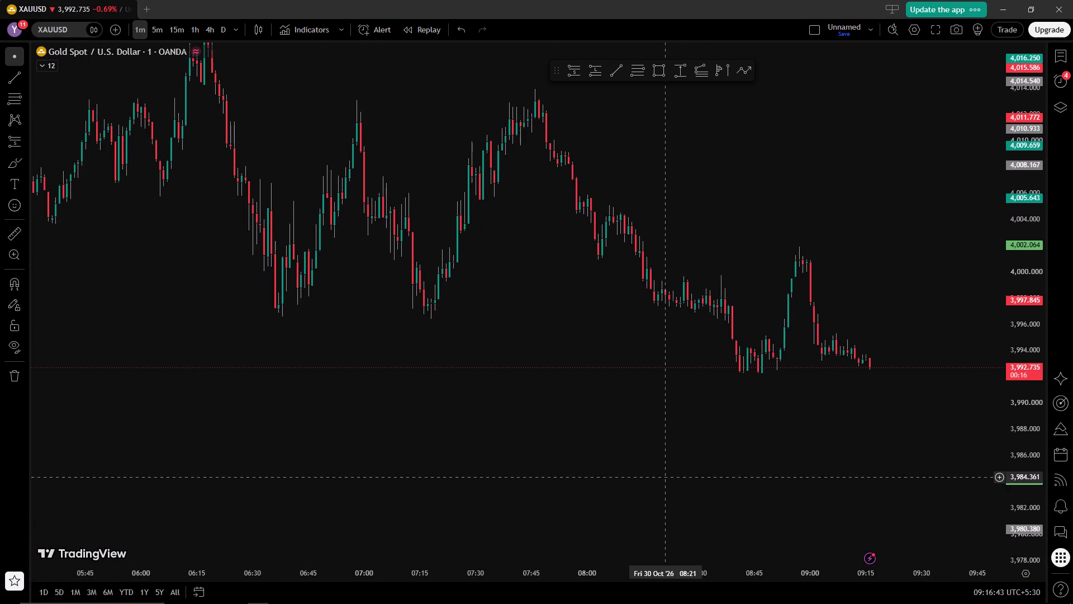
drag(657, 470, 651, 466)
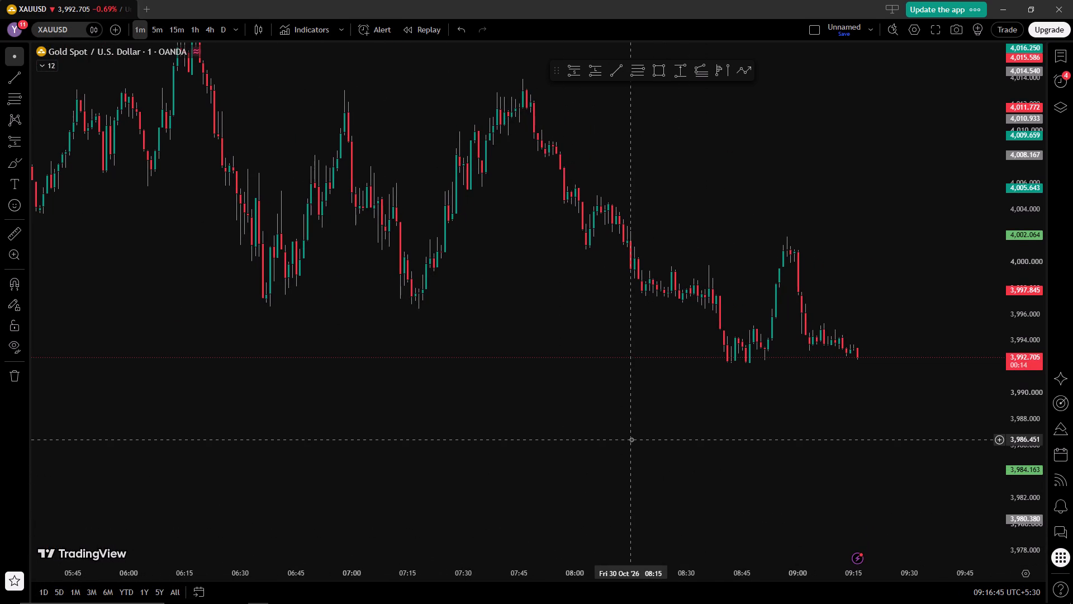
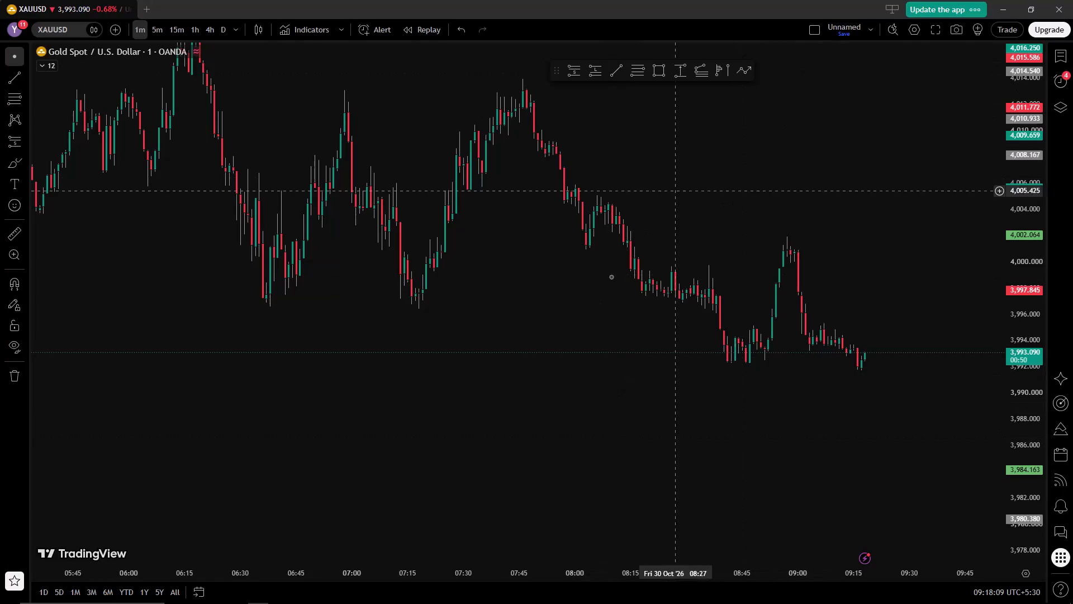
Examine the XAUUSD 1-minute price action across the wider morning decline, from about 04:00 to the latest candles.
drag(492, 575, 500, 575)
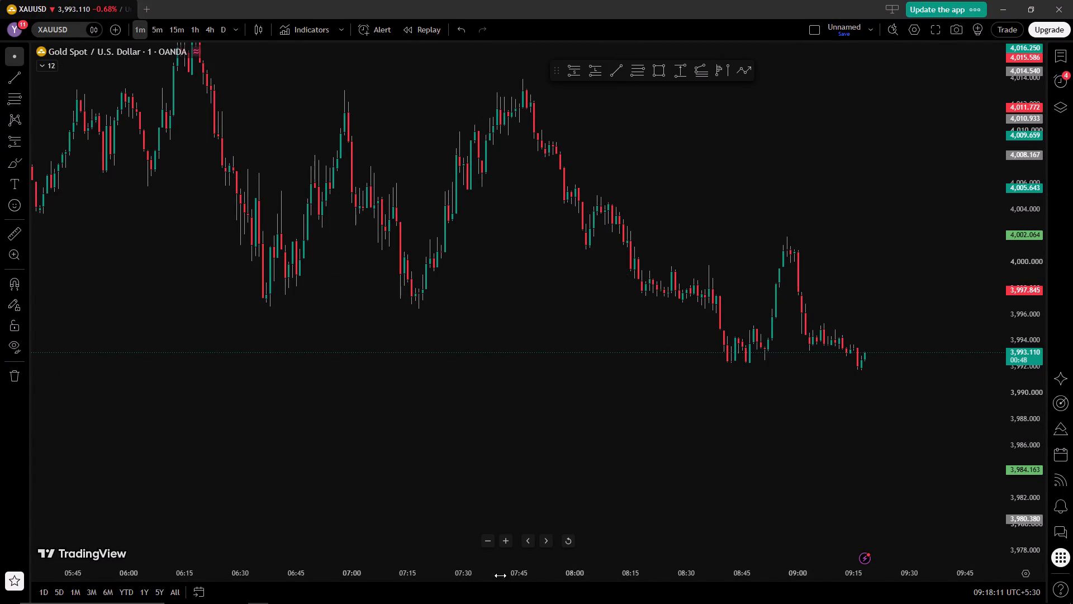
drag(500, 575, 599, 574)
drag(701, 456, 717, 511)
drag(1018, 334, 991, 465)
drag(482, 573, 573, 565)
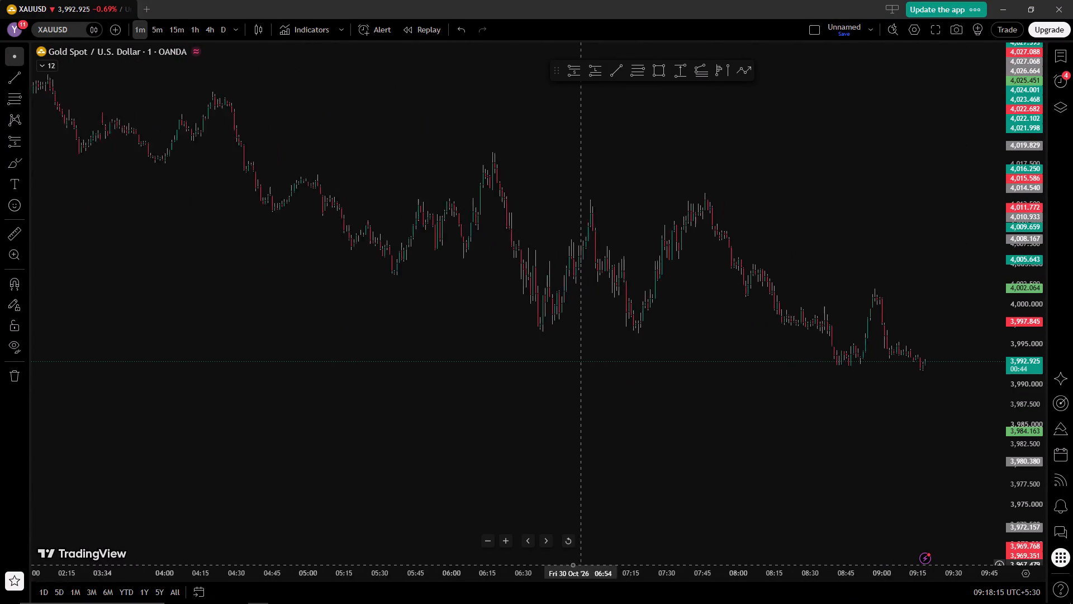
drag(573, 565, 481, 559)
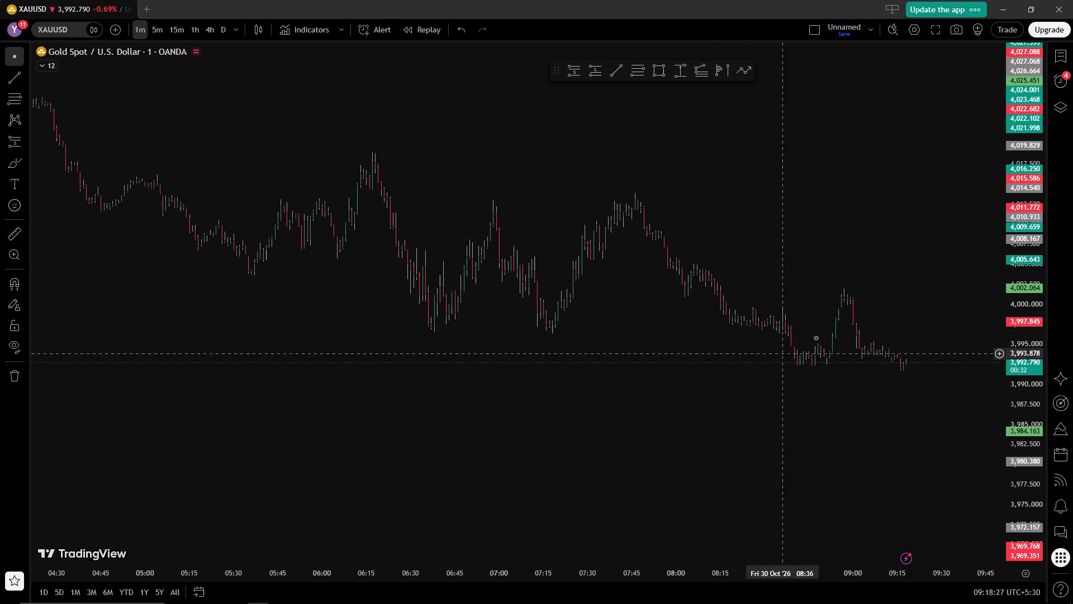
Switch the XAUUSD chart to the 5-minute timeframe and bring the overnight swings and latest candles into view.
double_click(154, 36)
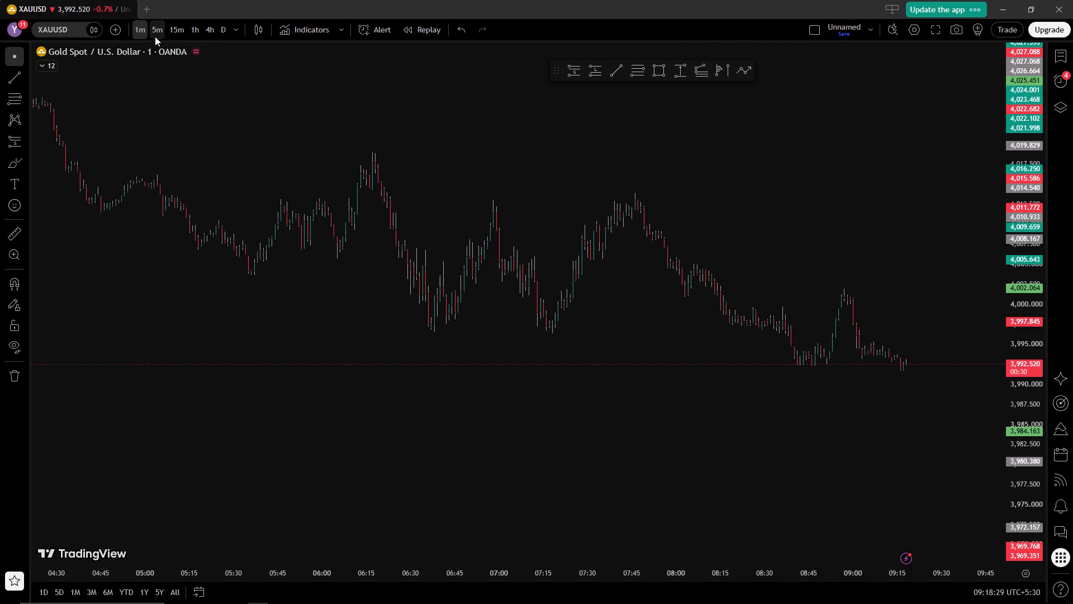
drag(533, 575, 326, 570)
drag(721, 453, 632, 514)
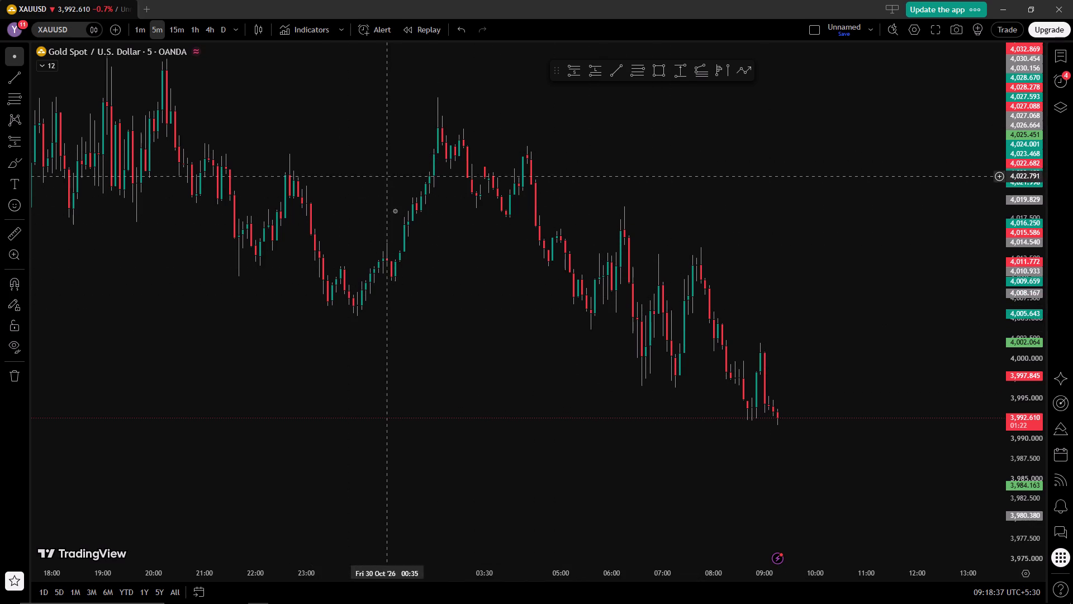
drag(634, 470, 518, 477)
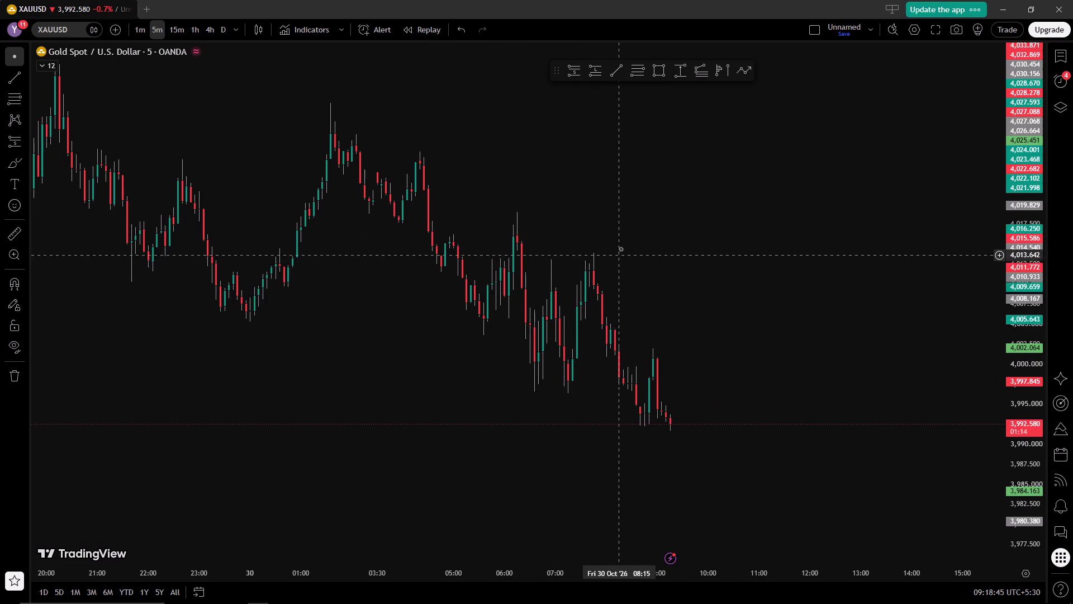
Switch the chart to EURUSD and frame the 5-minute price action around the 04:00–09:15 swings.
key(Up)
drag(633, 460, 776, 423)
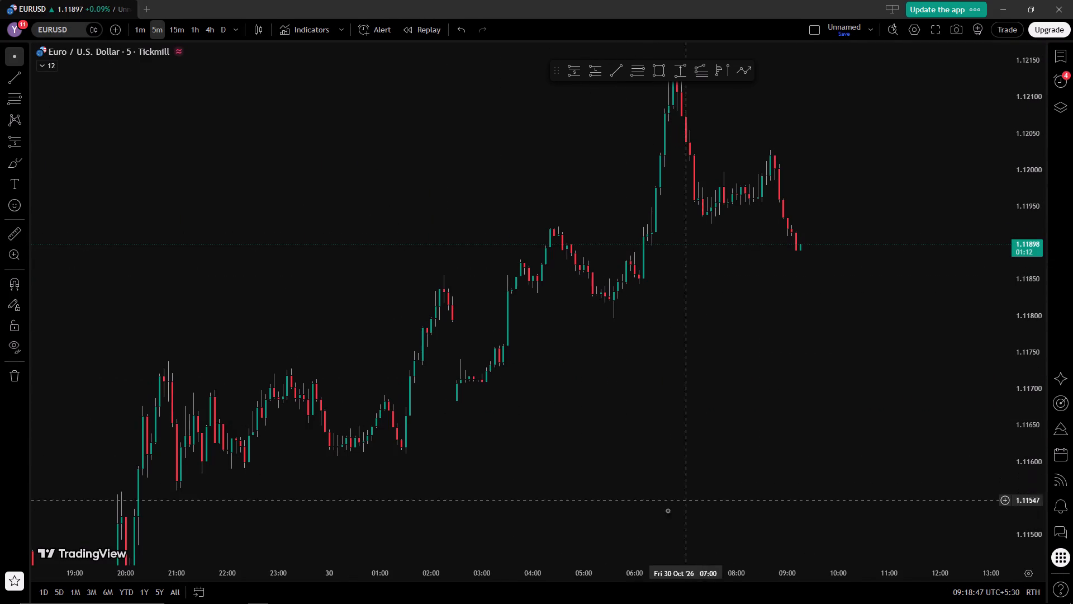
drag(667, 574, 709, 553)
drag(780, 456, 605, 548)
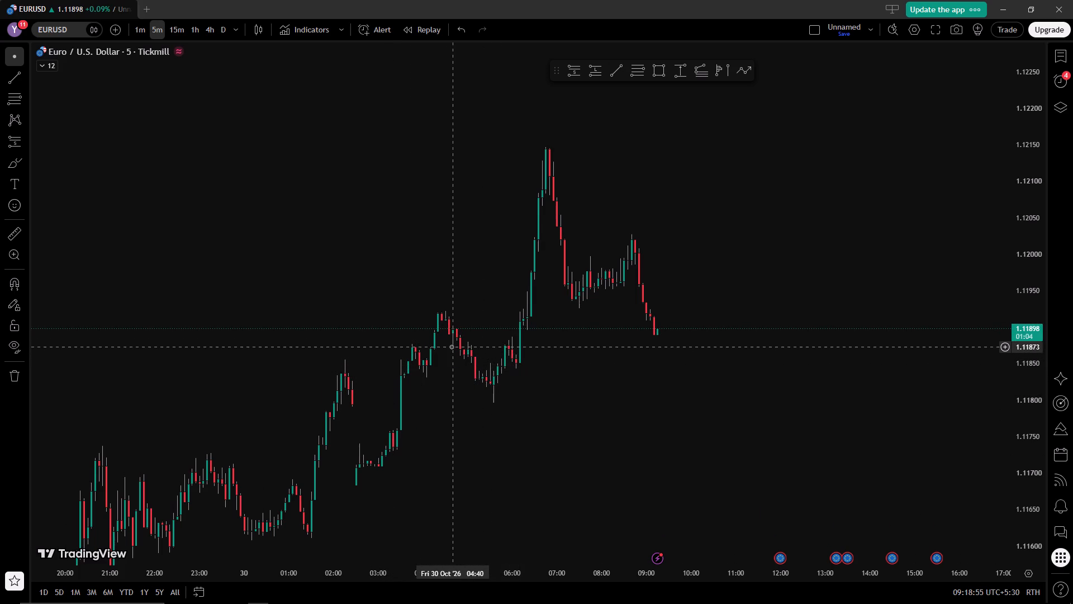
drag(1032, 490, 995, 323)
drag(747, 397, 814, 369)
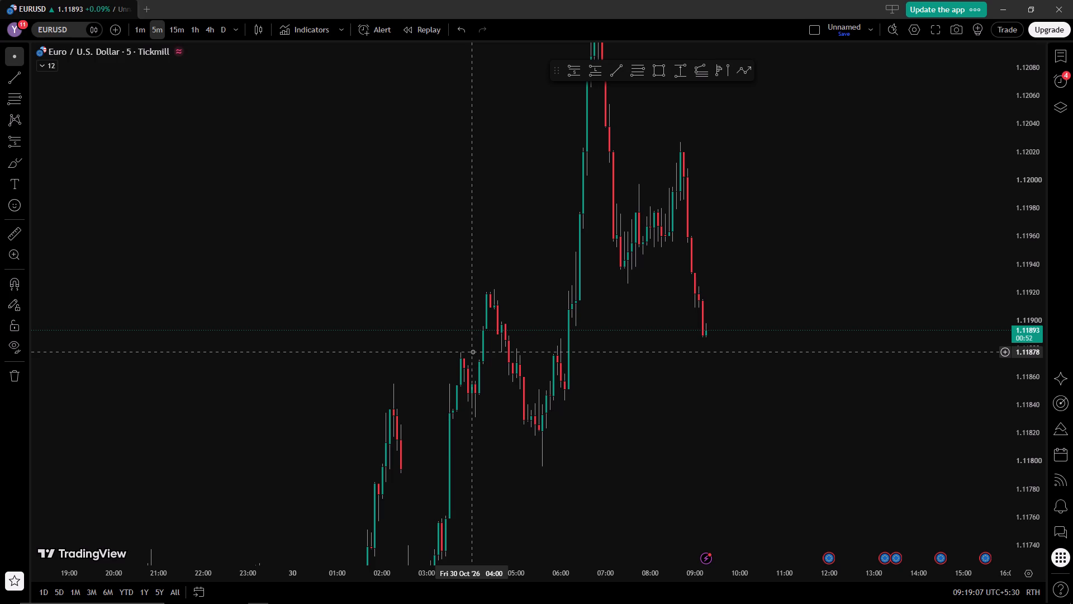
drag(686, 417, 720, 402)
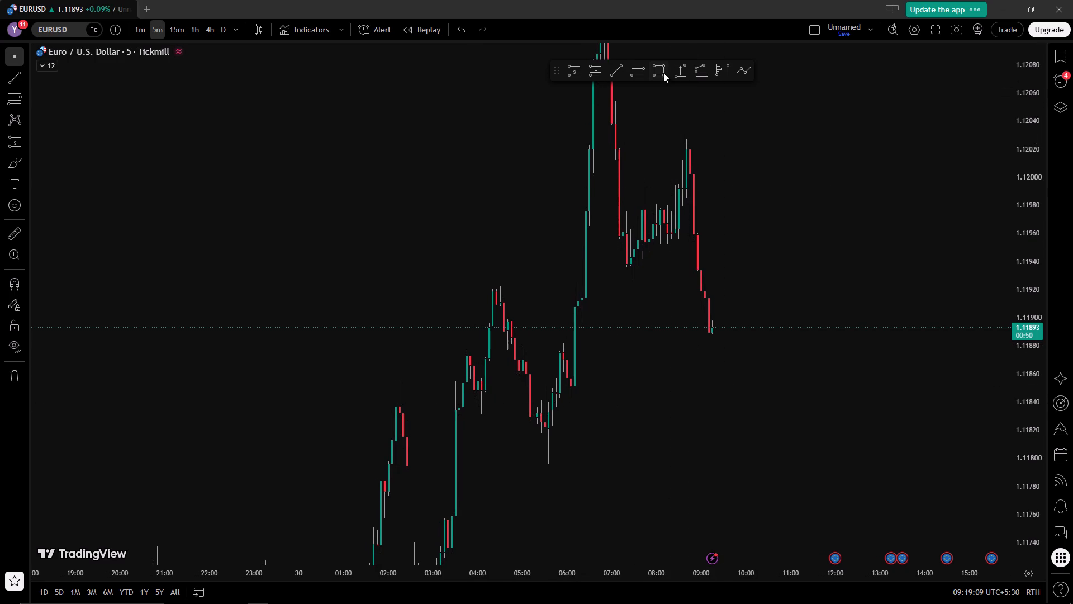
Draw a thin rectangle zone from the 03:35 candle to about 10:55, between about 1.11872 and 1.11877.
double_click(663, 72)
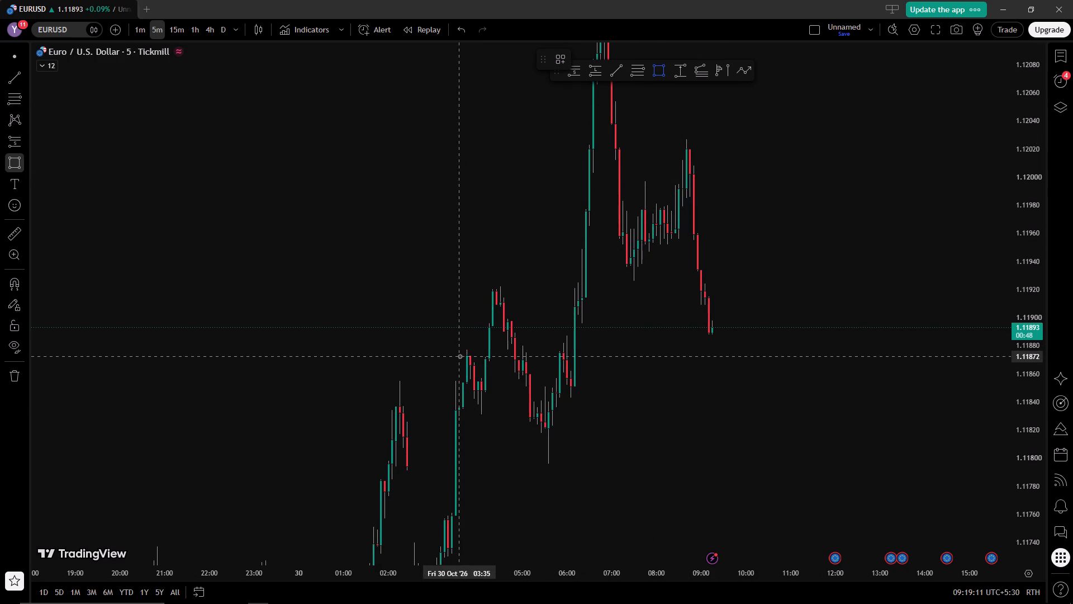
double_click(460, 356)
drag(460, 358, 530, 352)
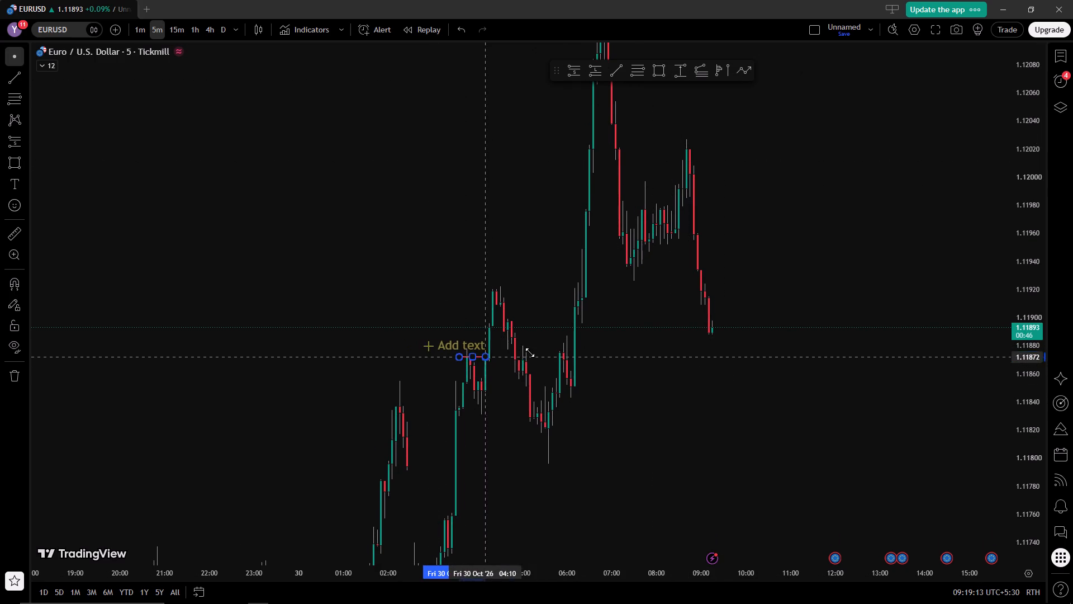
drag(530, 352, 787, 349)
click(787, 349)
double_click(758, 407)
Examine the latest EURUSD 5-minute decline against the rectangle zone and the earlier 03:30–06:00 swings.
drag(751, 421, 789, 420)
drag(800, 419, 827, 416)
drag(1036, 455, 1032, 407)
drag(946, 458, 983, 454)
click(987, 454)
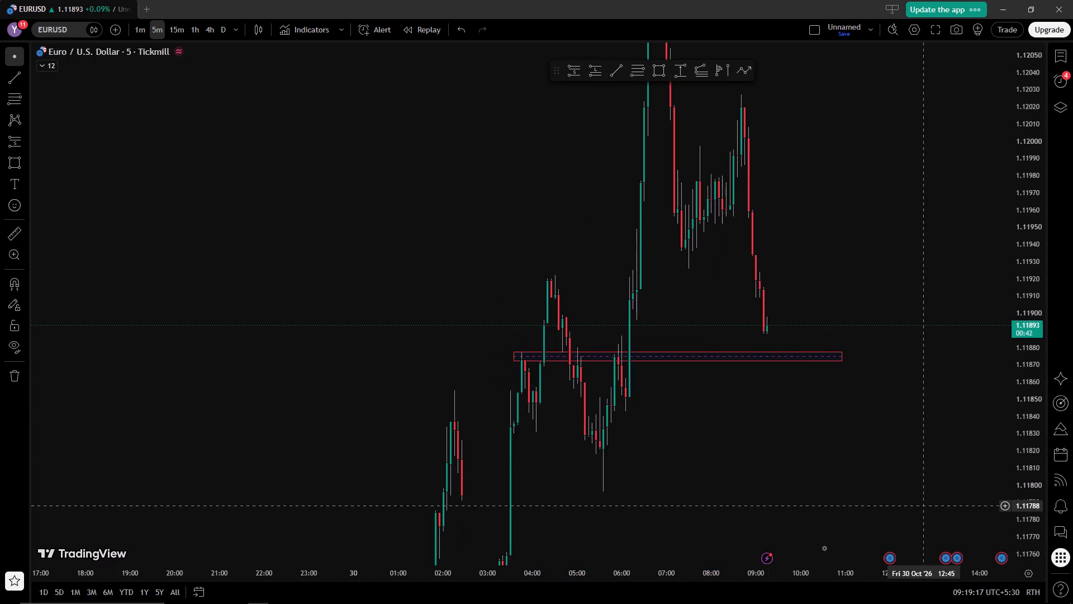
drag(759, 576, 625, 578)
click(623, 578)
drag(630, 517, 685, 522)
click(685, 522)
drag(689, 498, 711, 498)
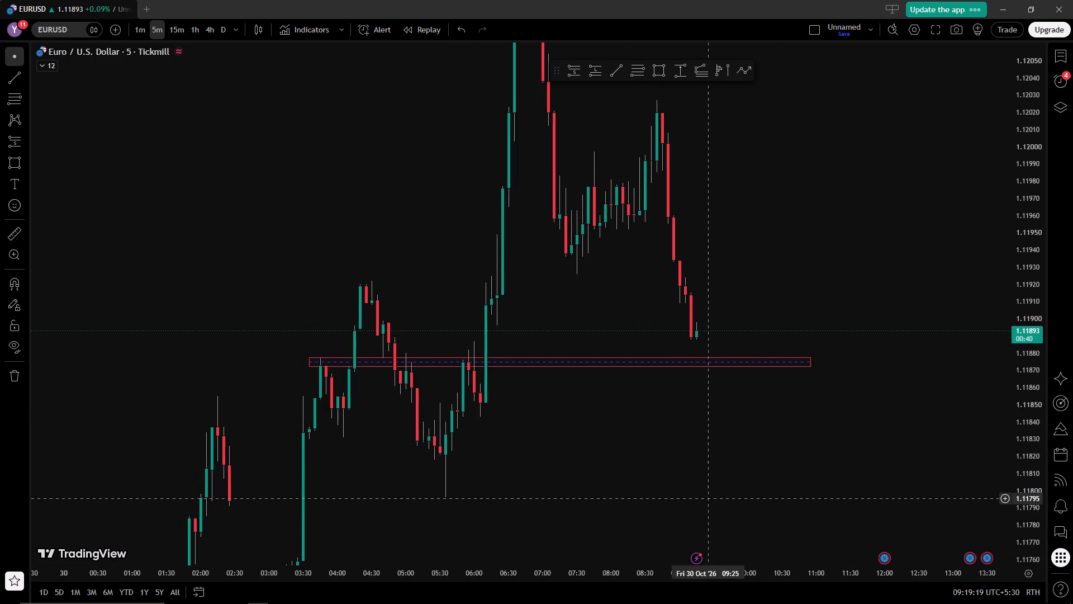
drag(711, 498, 713, 498)
click(713, 498)
drag(1034, 342, 1025, 381)
drag(876, 461, 872, 473)
click(871, 476)
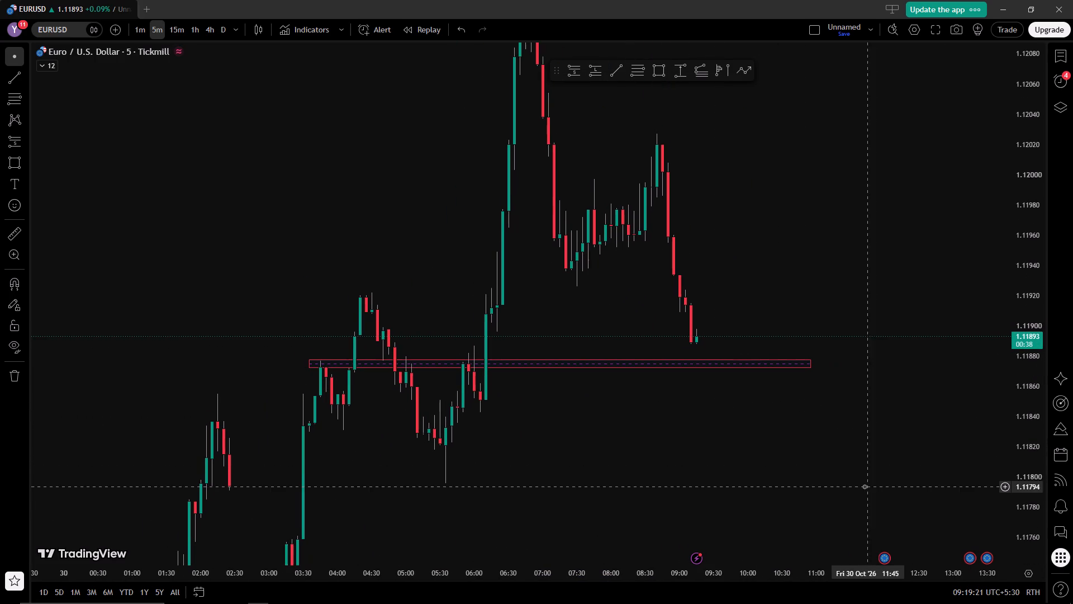
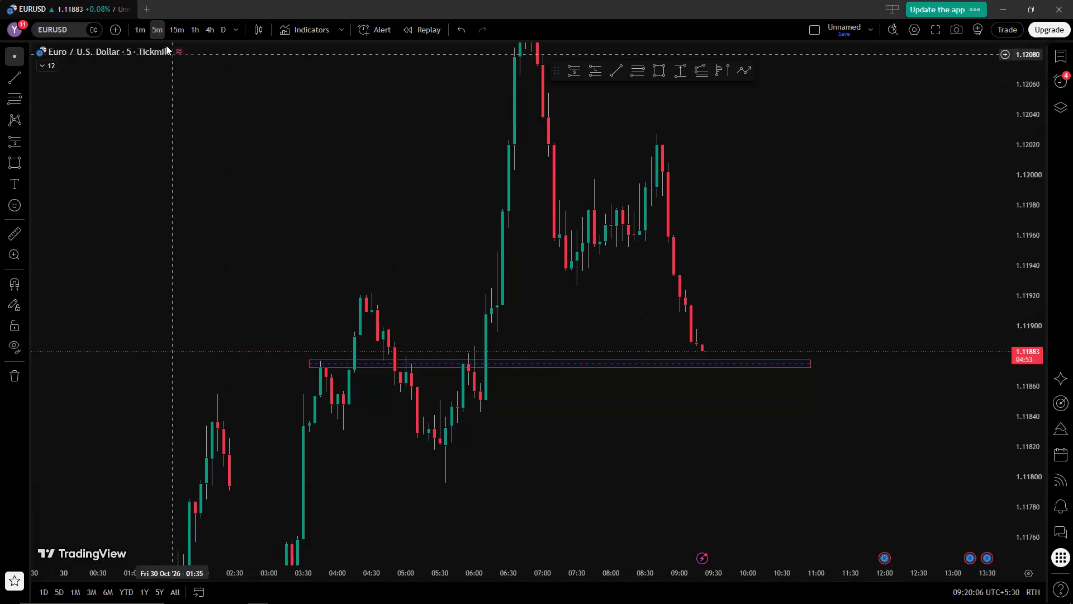
Switch EURUSD to the 1-minute timeframe and examine the latest decline as it approaches the rectangle zone.
double_click(146, 25)
drag(1022, 509, 1039, 426)
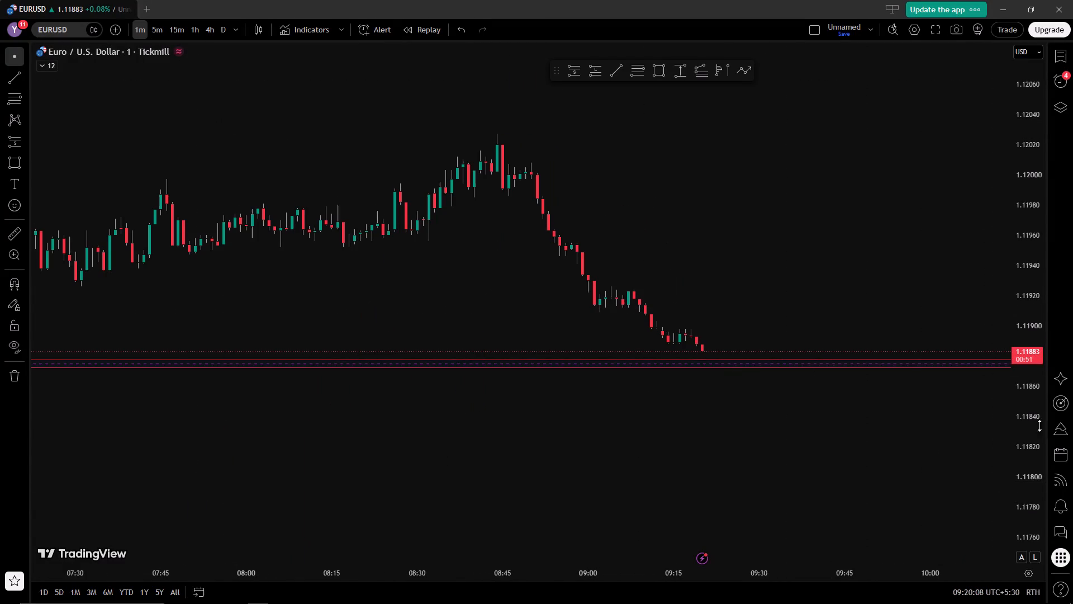
drag(1039, 426, 1048, 172)
click(1046, 168)
drag(825, 281, 987, 125)
drag(580, 574, 898, 558)
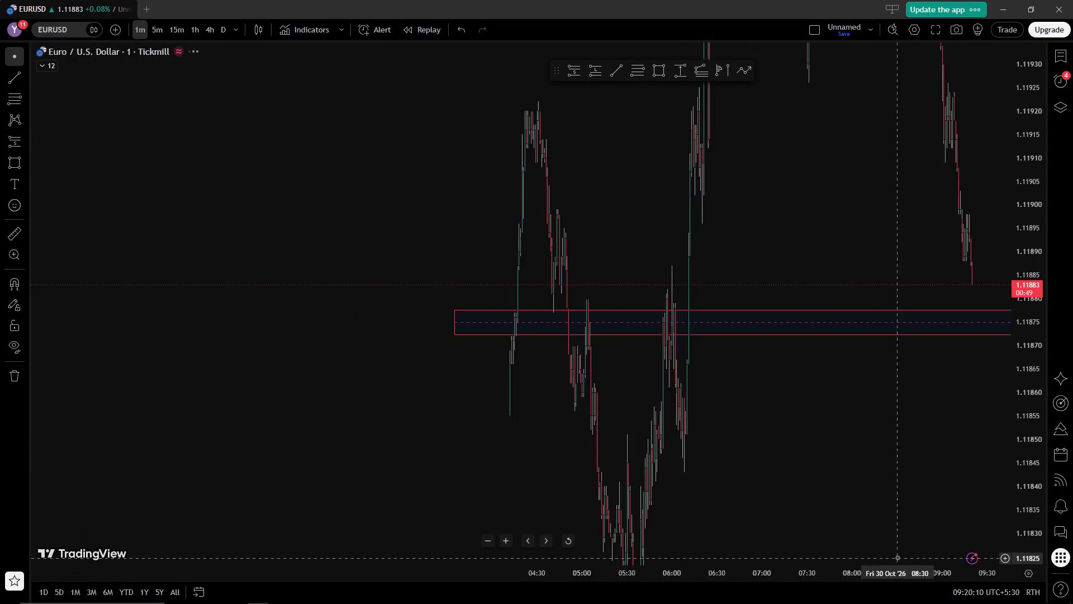
drag(898, 558, 734, 554)
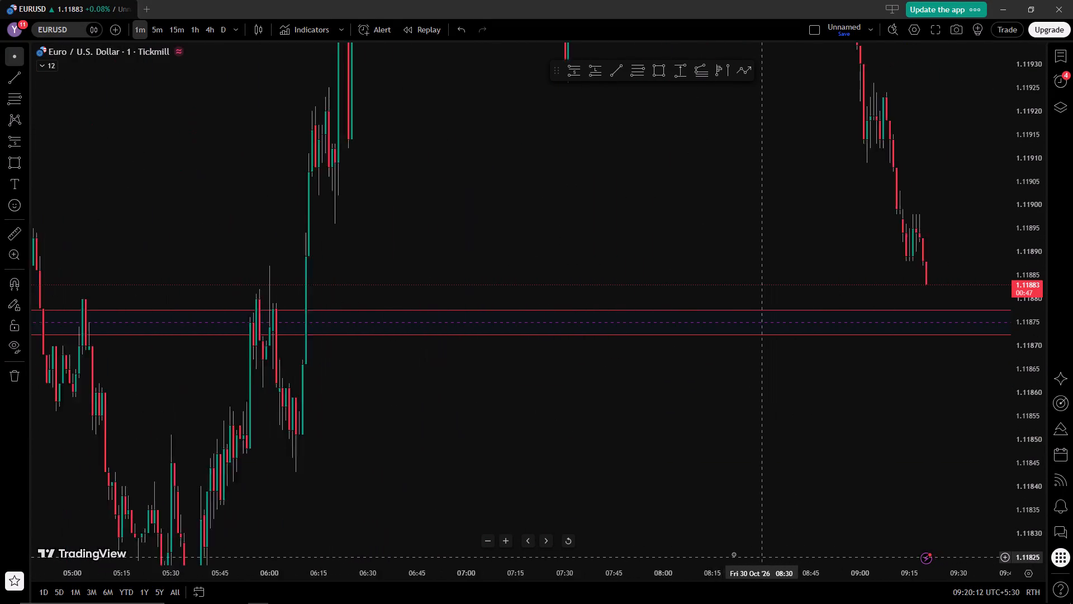
drag(734, 554, 692, 551)
drag(686, 389, 643, 384)
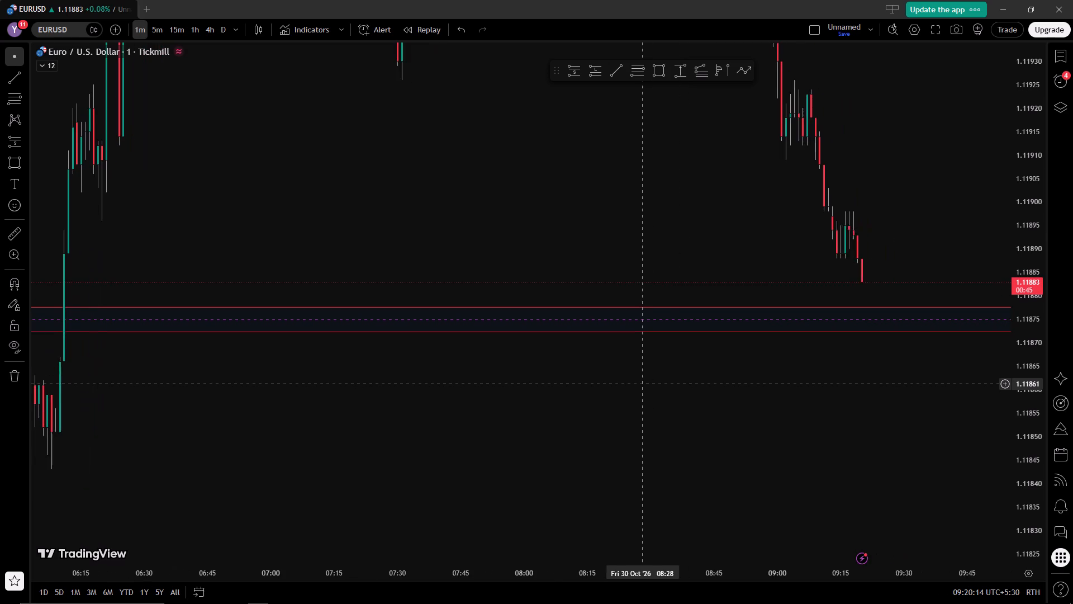
drag(643, 384, 655, 385)
click(655, 385)
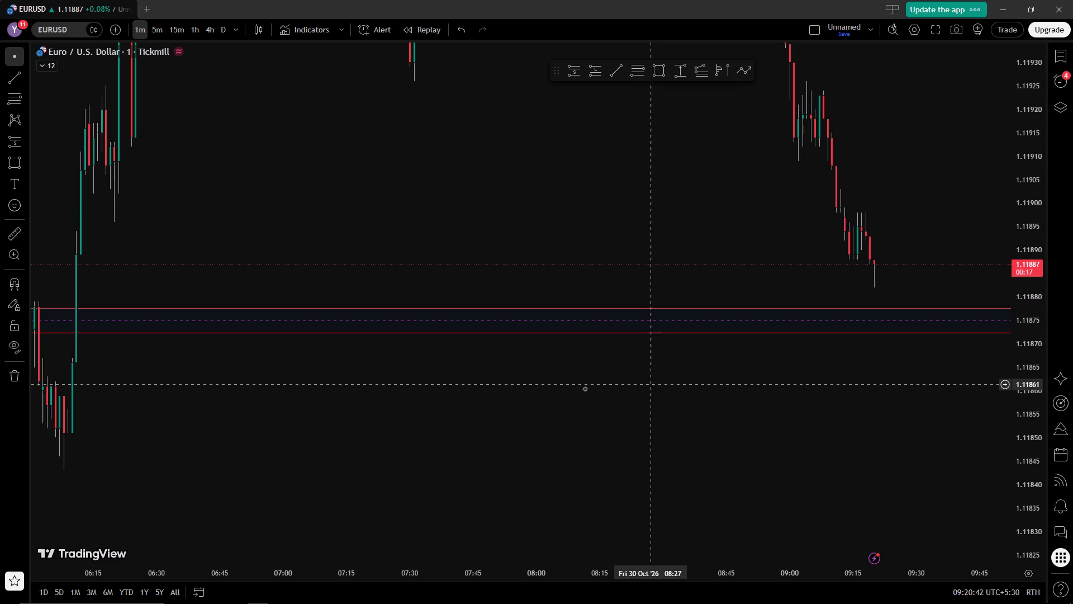
Examine the 1-minute swings from about 03:30 to 06:15 around the rectangle zone together with the latest candles.
drag(438, 577, 539, 565)
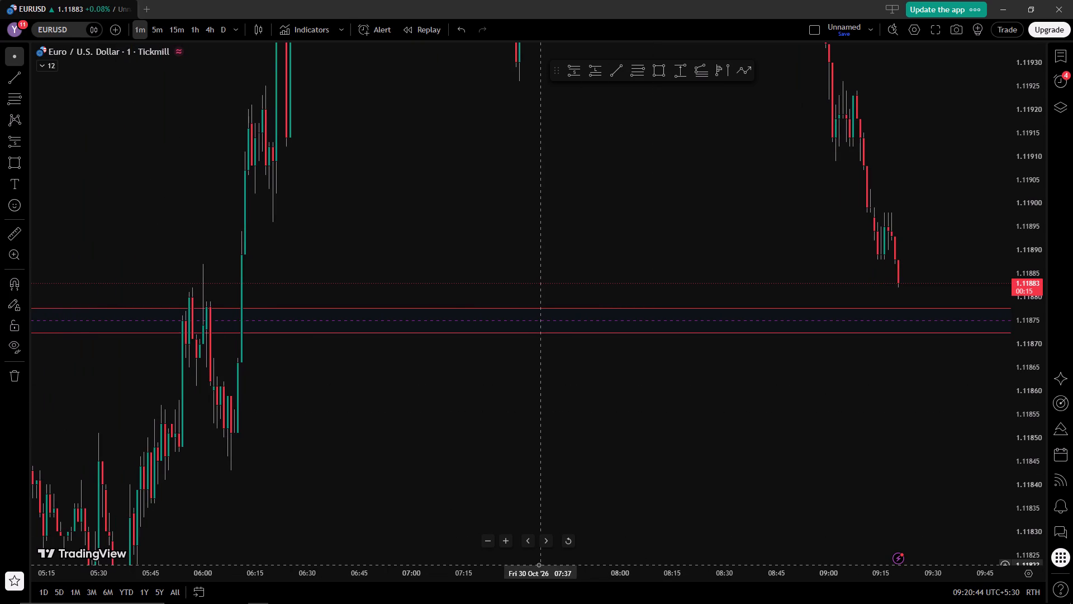
drag(539, 565, 539, 565)
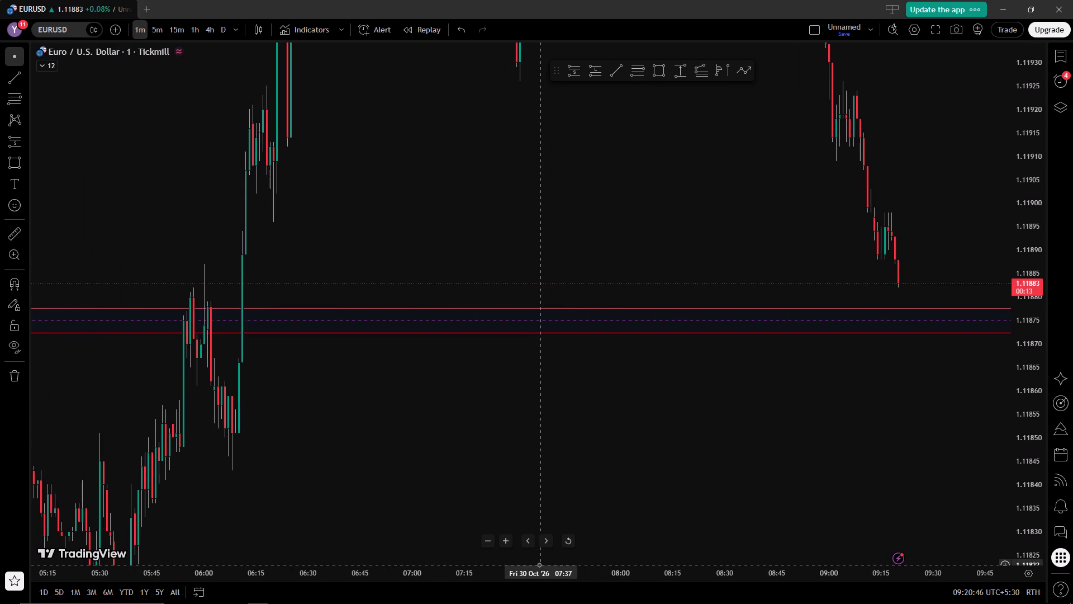
drag(539, 565, 541, 564)
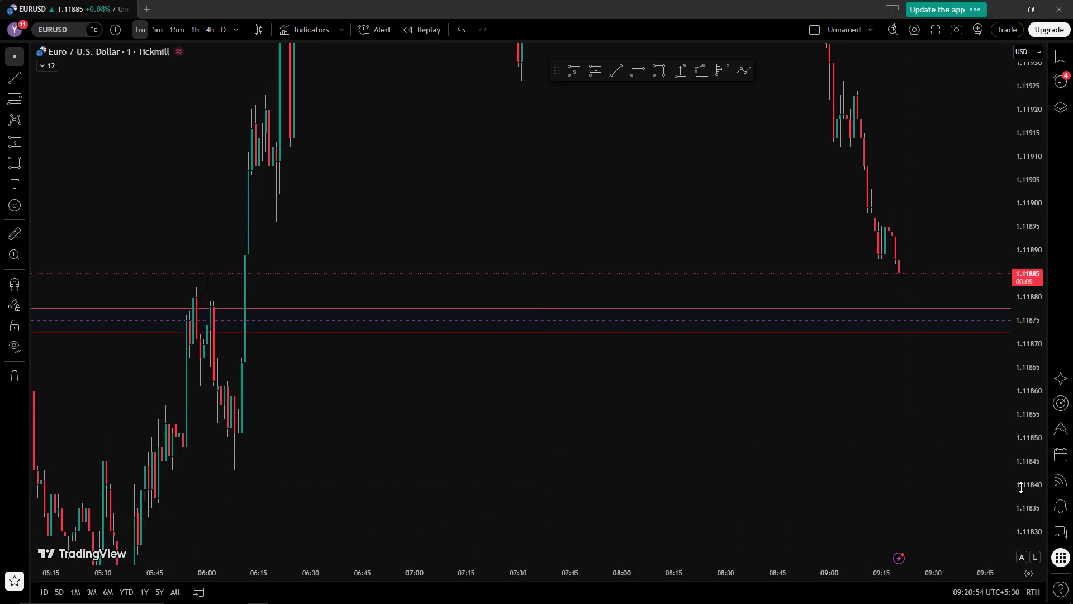
drag(1020, 487, 1017, 434)
drag(724, 453, 762, 441)
drag(538, 575, 671, 561)
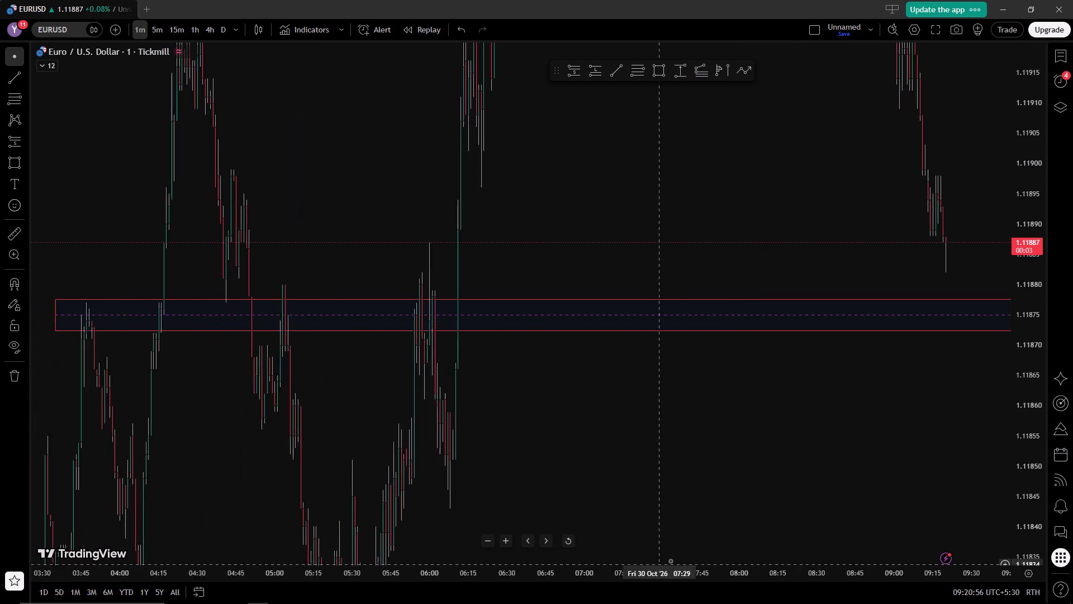
drag(671, 561, 681, 560)
drag(1019, 364, 980, 532)
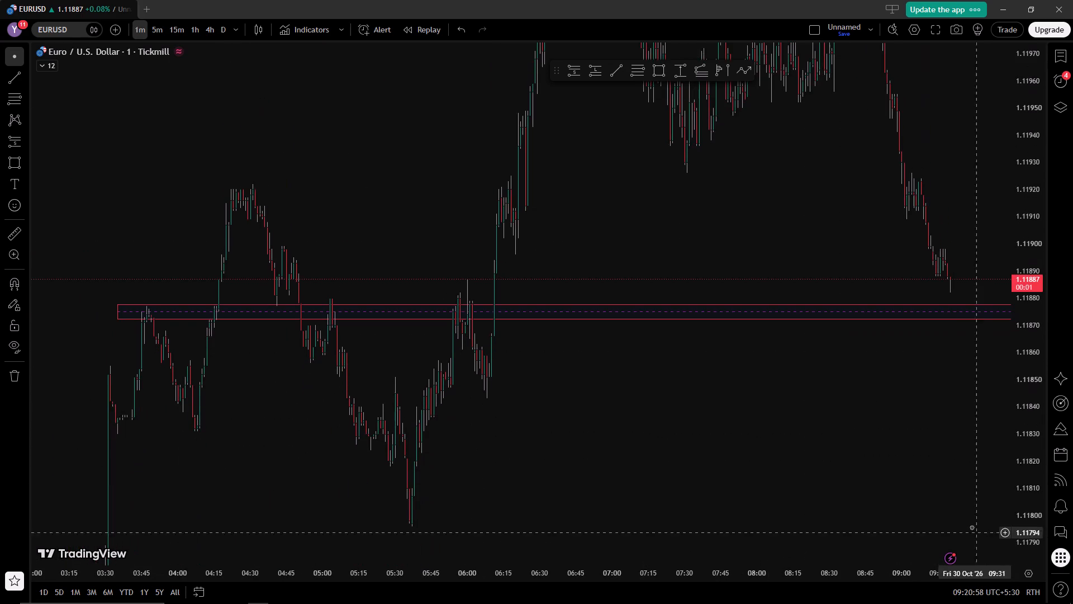
drag(881, 455, 777, 457)
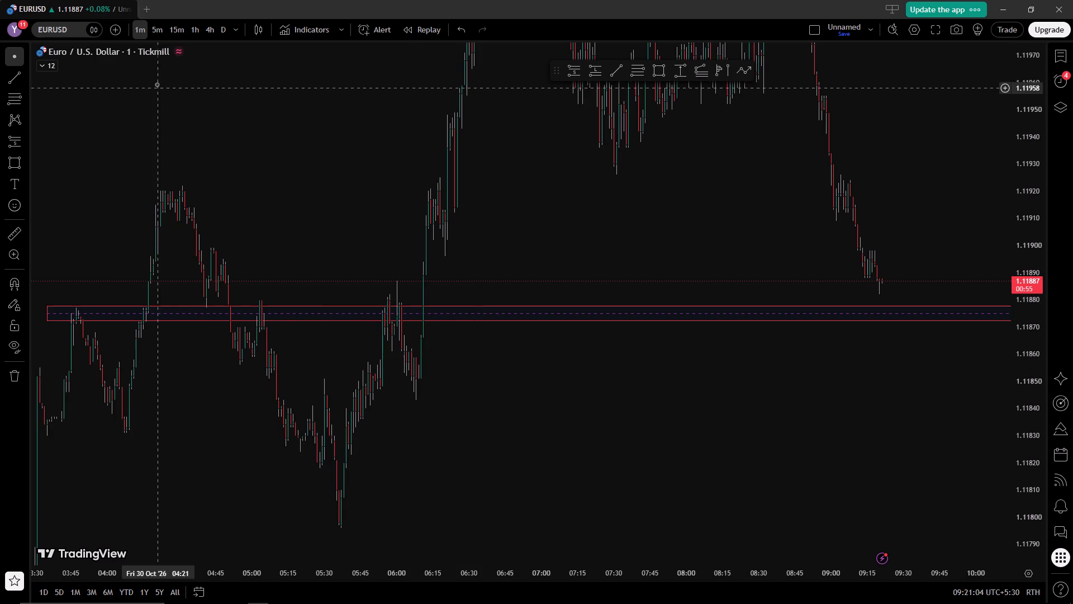
Switch EURUSD to the 5-minute timeframe and compare the decline since 08:45 with the rectangle zone and earlier swings.
click(163, 30)
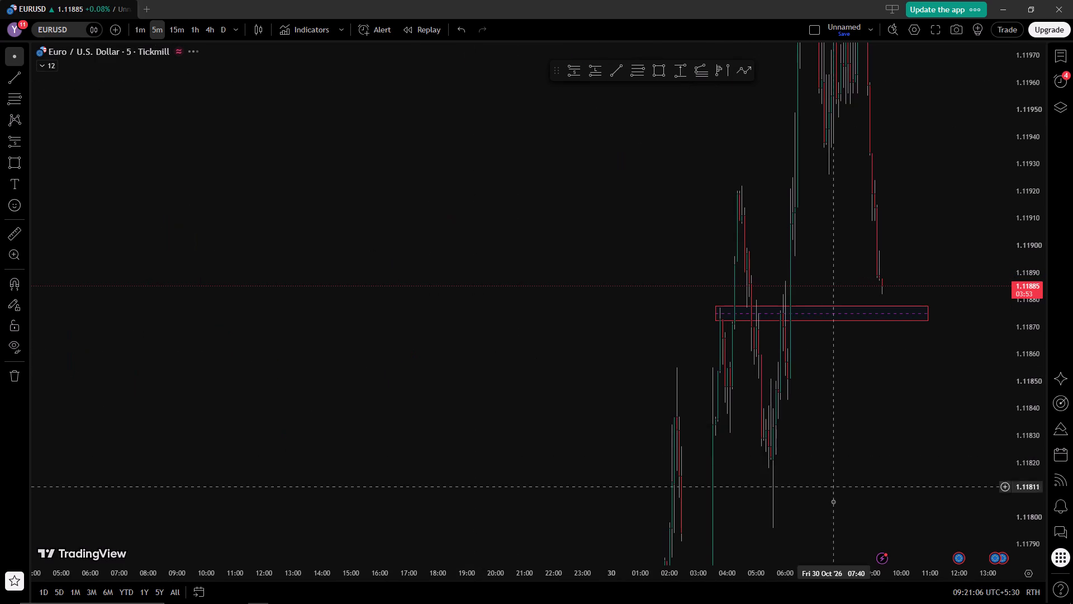
drag(796, 568, 452, 555)
drag(629, 472, 710, 451)
drag(1020, 357, 953, 562)
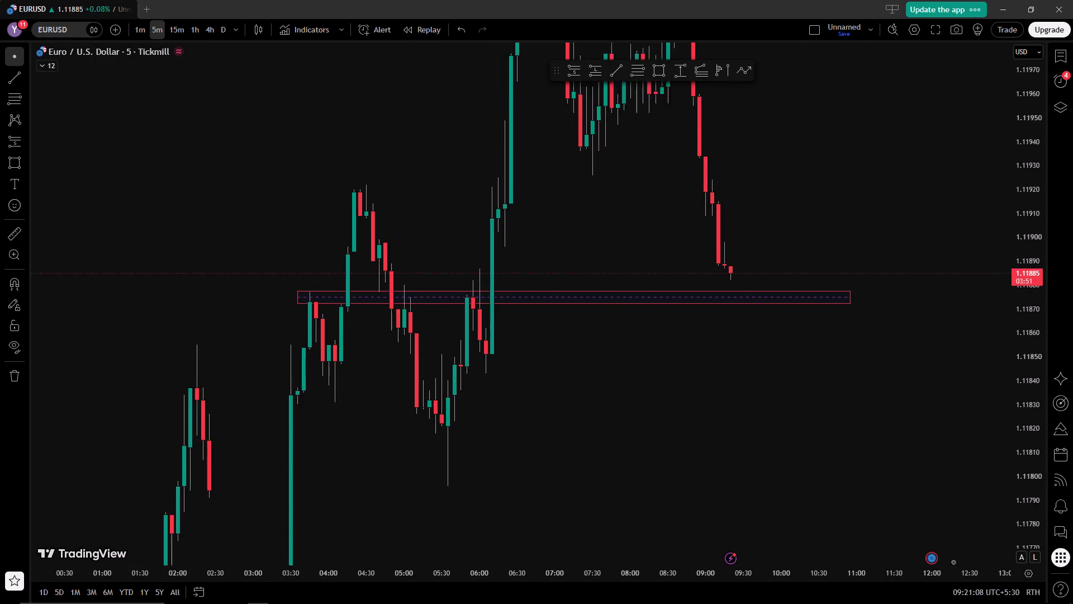
drag(953, 562, 917, 571)
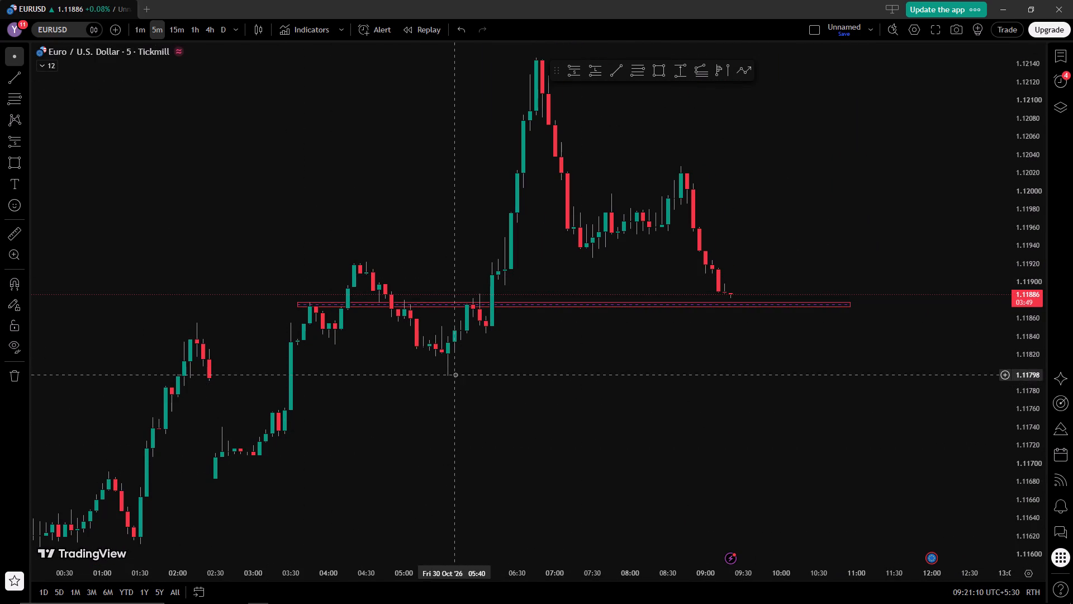
drag(613, 426, 670, 419)
drag(1028, 497, 1028, 307)
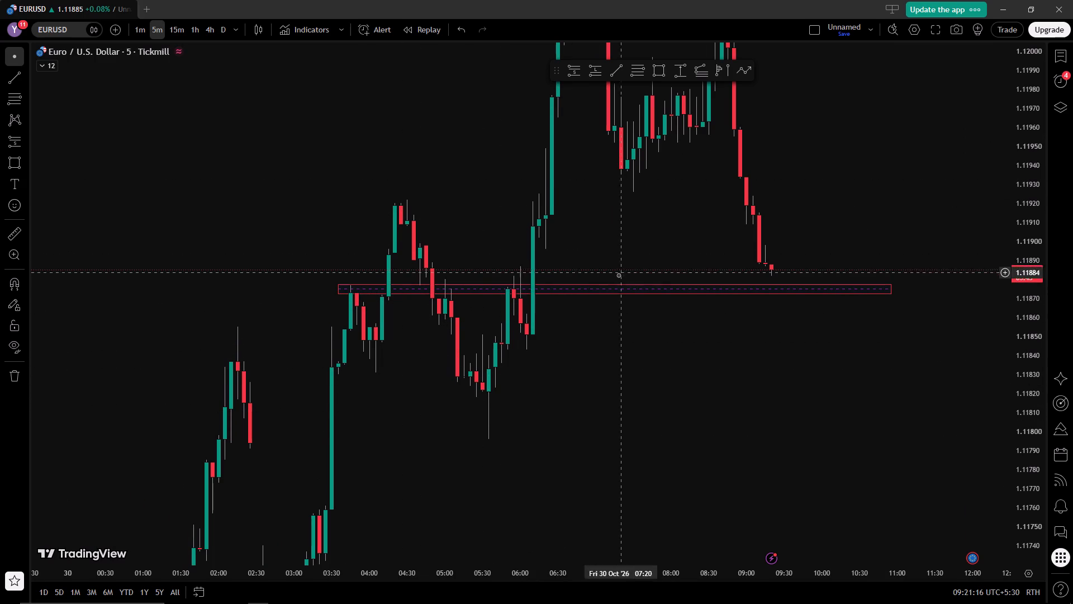
Switch EURUSD to the 1-minute timeframe and frame the candles since 09:00 closely above the rectangle zone.
click(137, 33)
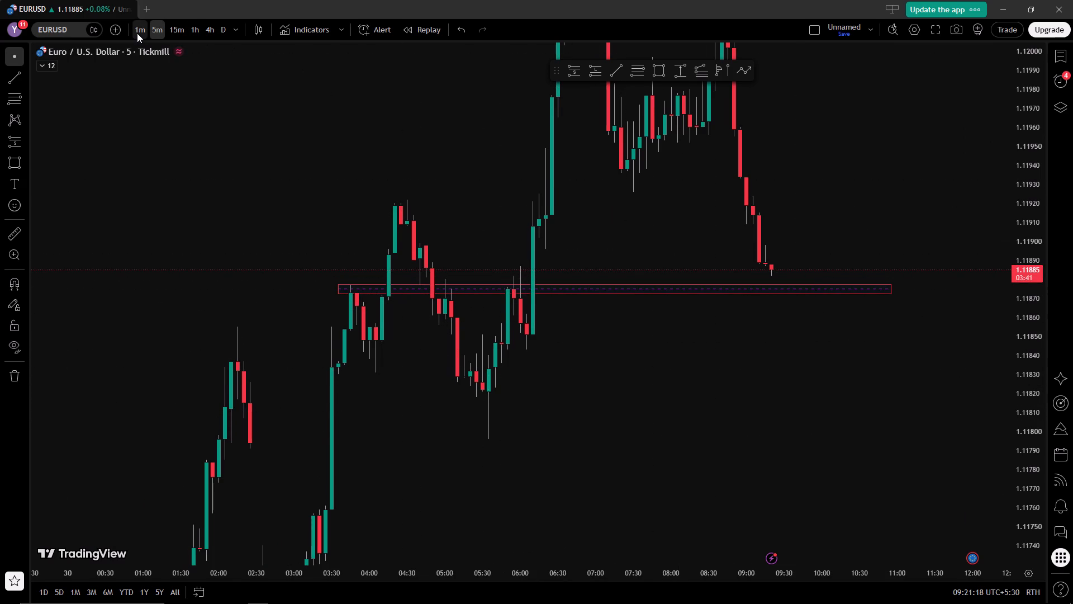
drag(1022, 504, 1006, 202)
drag(735, 395, 771, 506)
drag(773, 516, 776, 532)
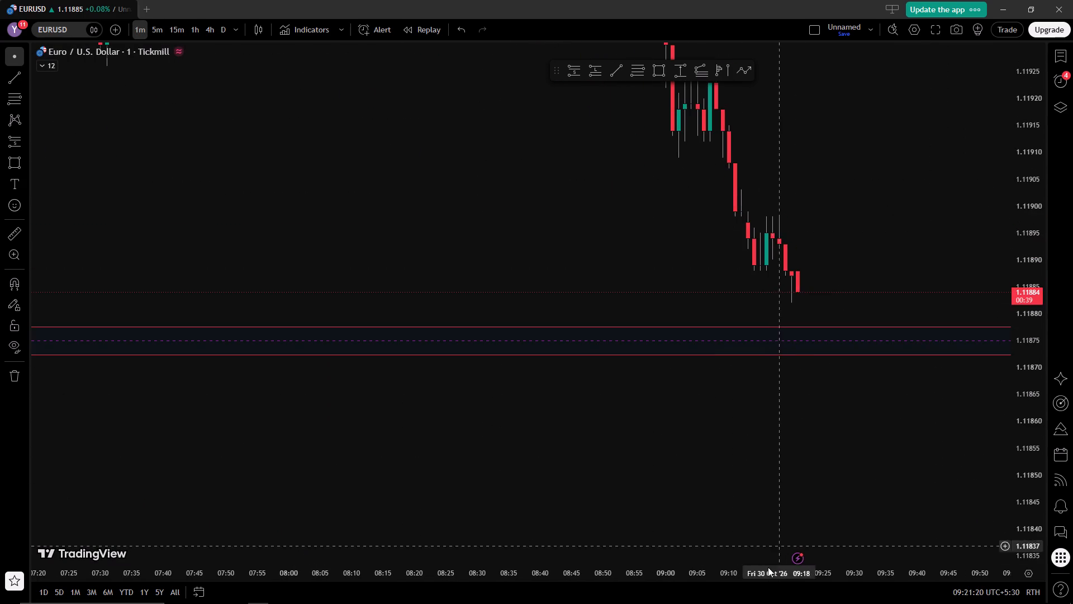
drag(756, 573, 697, 573)
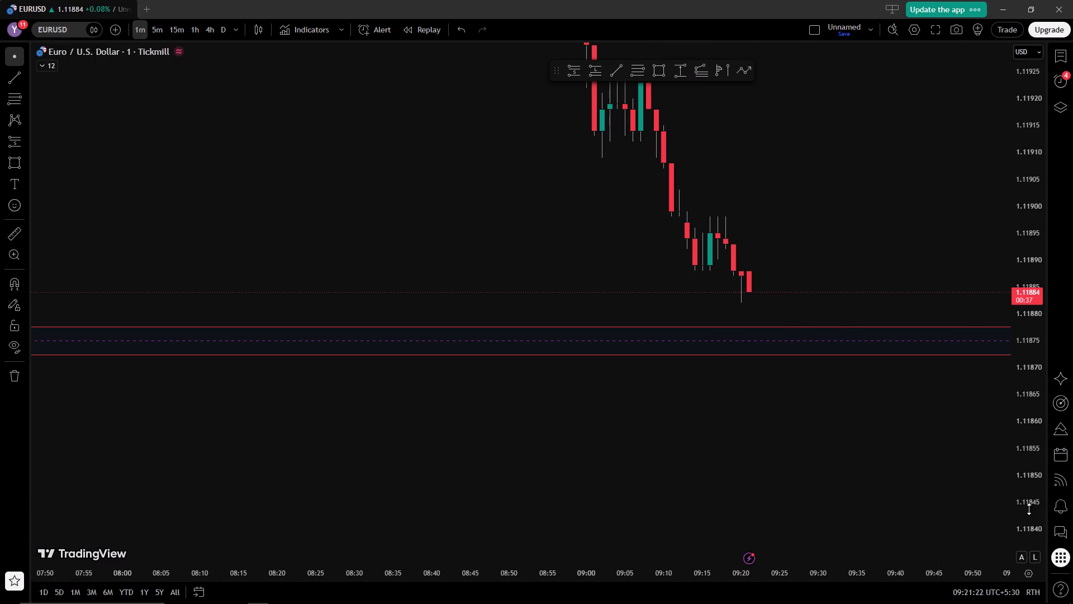
drag(1029, 509, 1037, 439)
drag(718, 497, 777, 516)
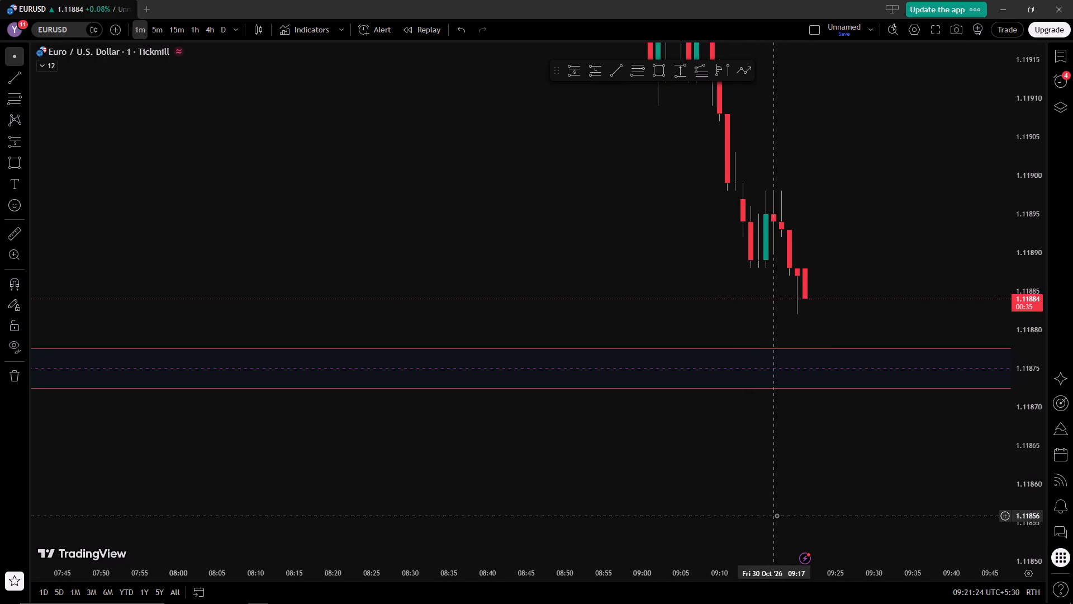
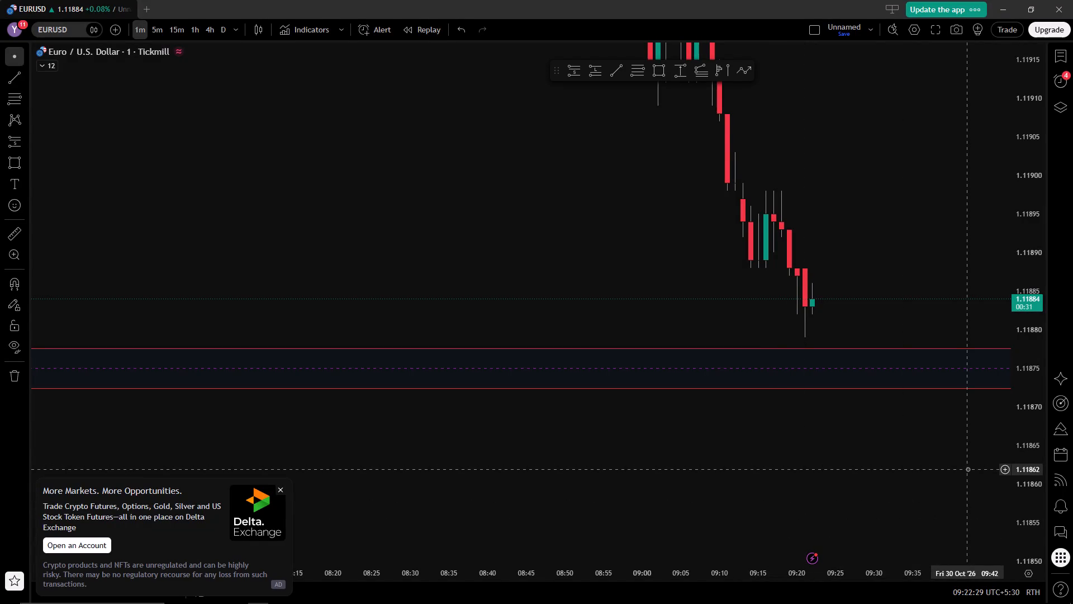
Compare the latest 1-minute EURUSD candles with the earlier swings around 06:00 at the rectangle zone.
drag(729, 577, 950, 545)
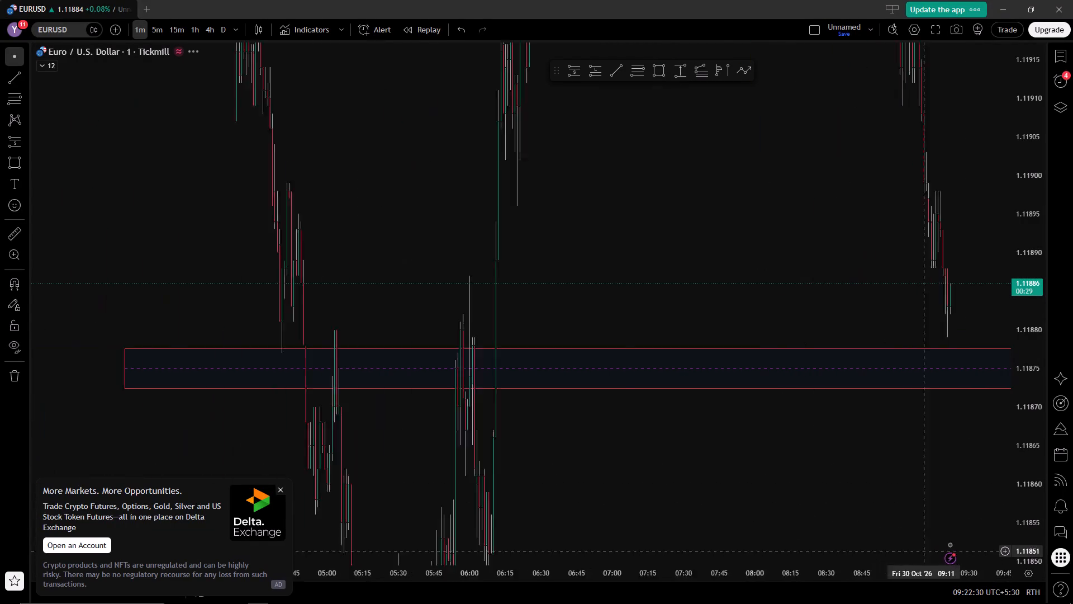
drag(950, 545, 866, 543)
click(866, 543)
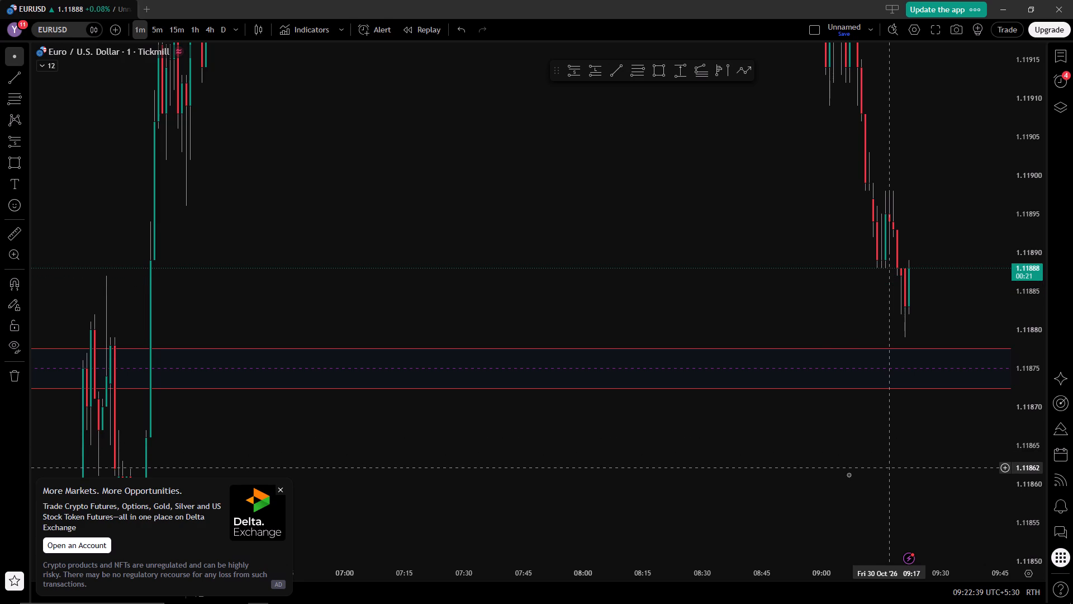
drag(812, 493, 886, 383)
click(886, 383)
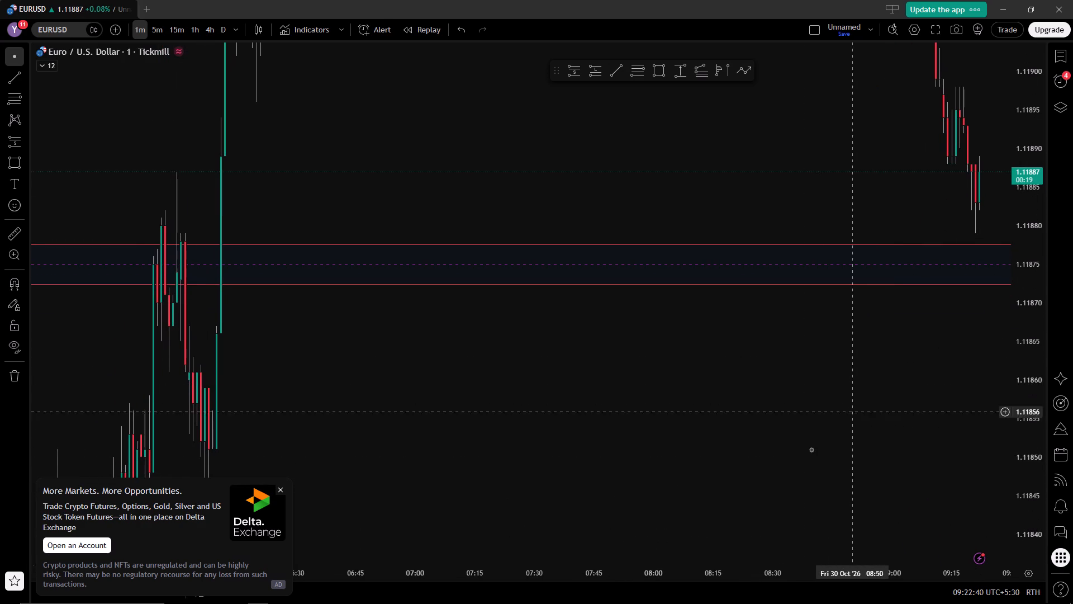
drag(799, 459, 786, 420)
drag(782, 421, 770, 425)
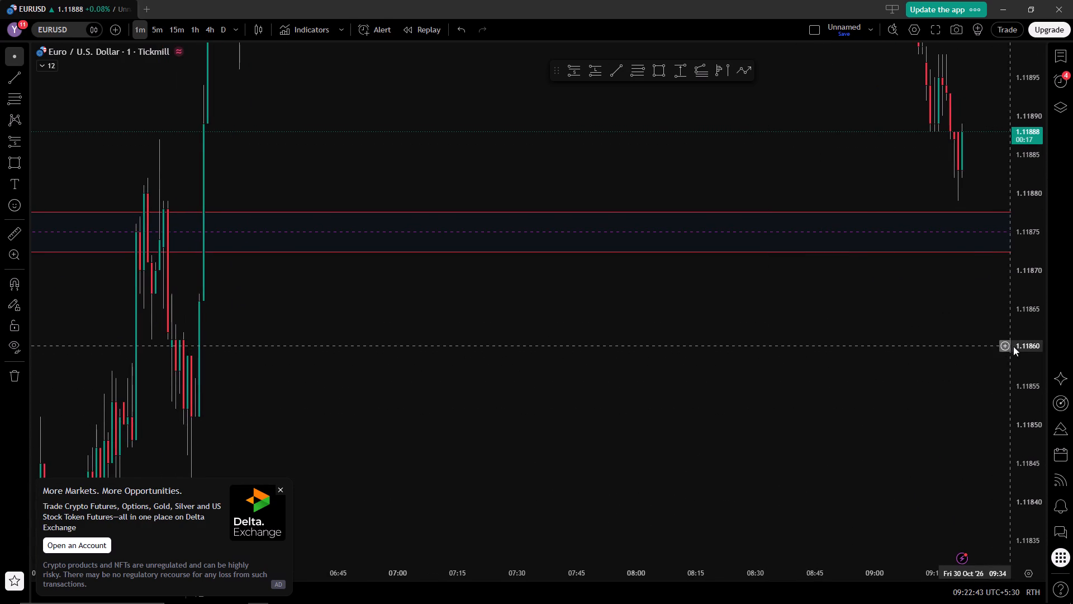
Examine the 1-minute EURUSD candles since 09:00 closely as they approach the rectangle zone.
drag(1018, 352, 1019, 389)
drag(957, 398, 838, 461)
drag(833, 465, 828, 468)
drag(815, 577, 687, 577)
click(687, 577)
drag(791, 459, 782, 491)
click(782, 491)
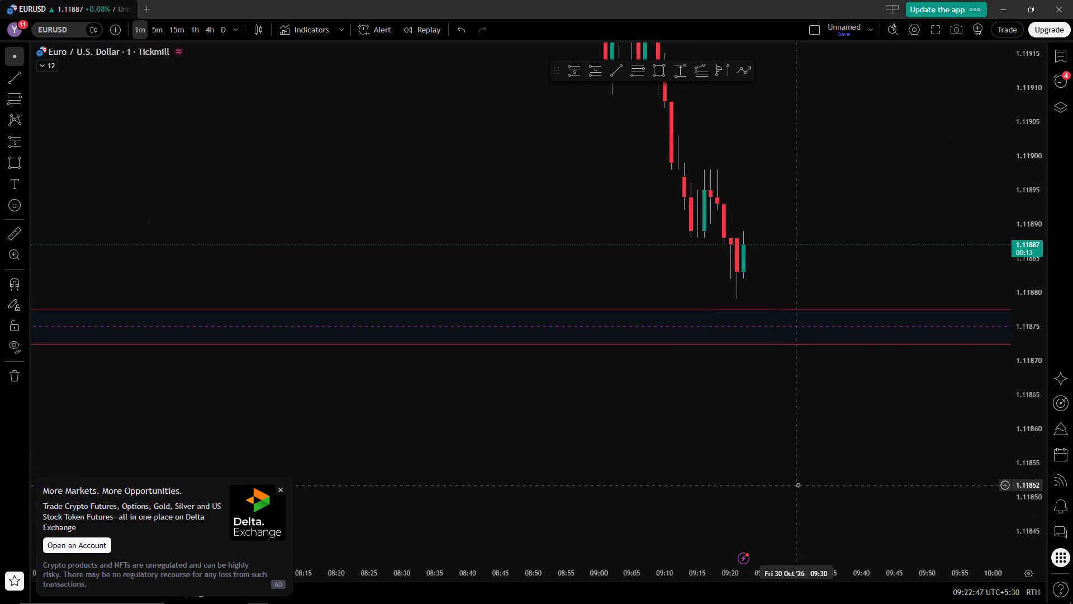
drag(796, 484, 839, 470)
Examine the 1-minute swings from about 04:00 to 06:15 through the rectangle zone alongside the latest decline.
drag(635, 578, 891, 535)
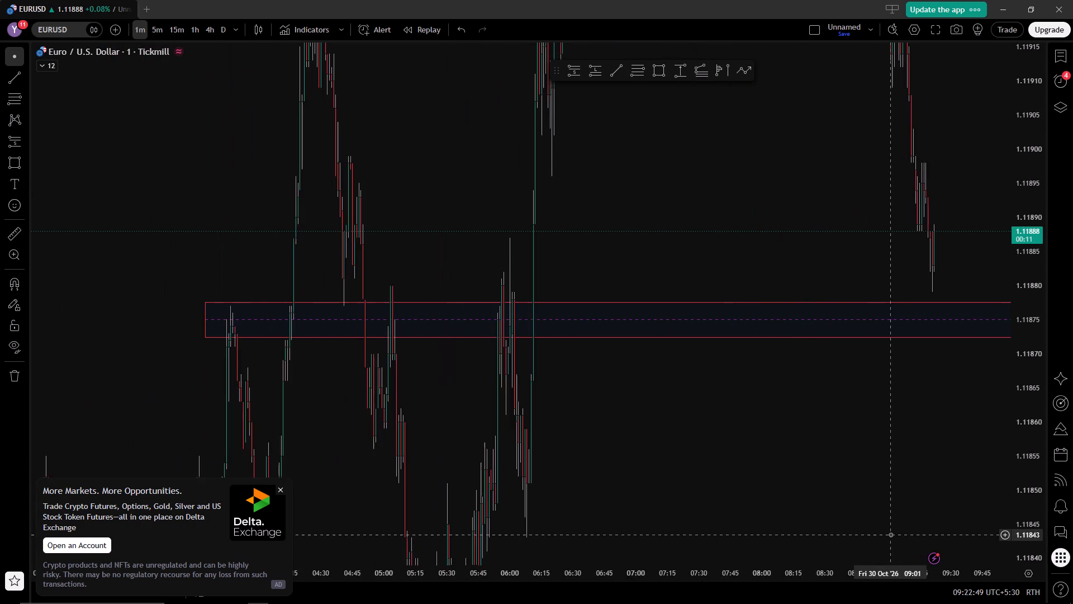
drag(891, 535, 842, 538)
click(842, 538)
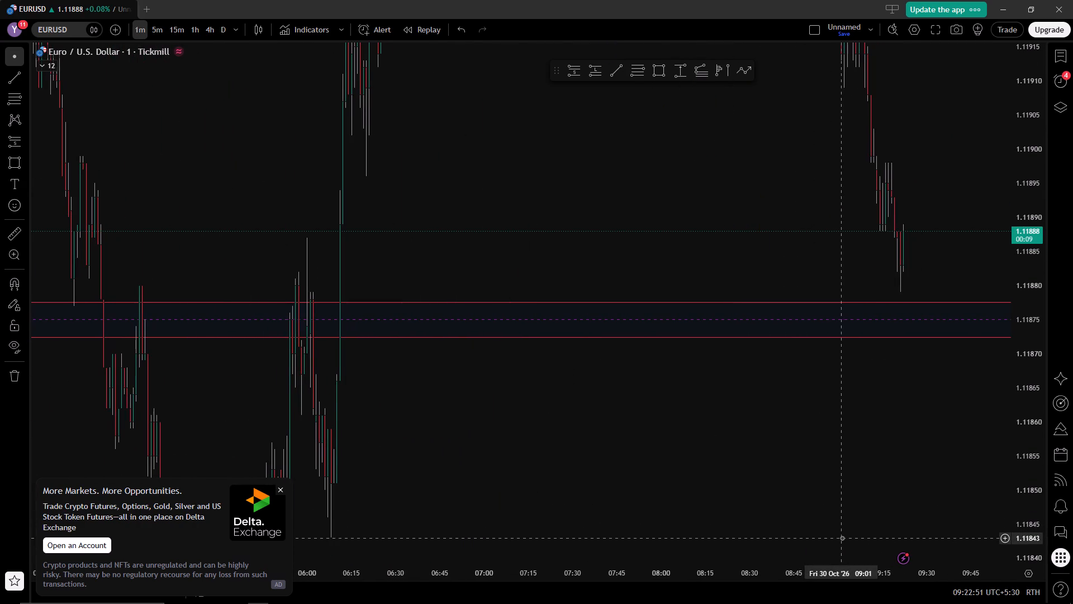
drag(1025, 360, 987, 517)
drag(637, 442, 829, 426)
drag(740, 470, 796, 388)
double_click(797, 386)
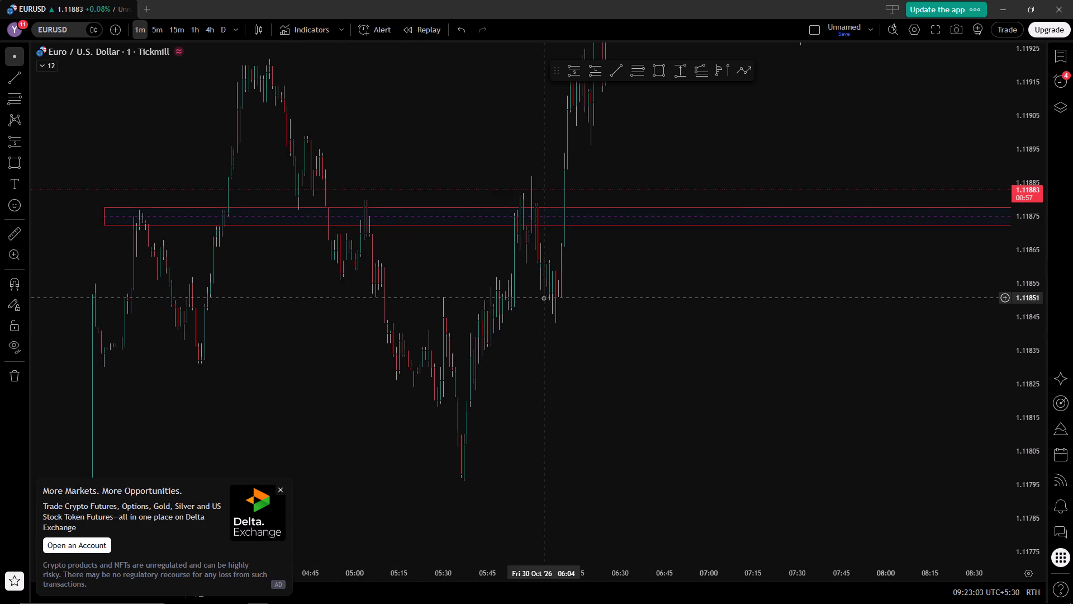
drag(637, 278, 580, 291)
double_click(579, 291)
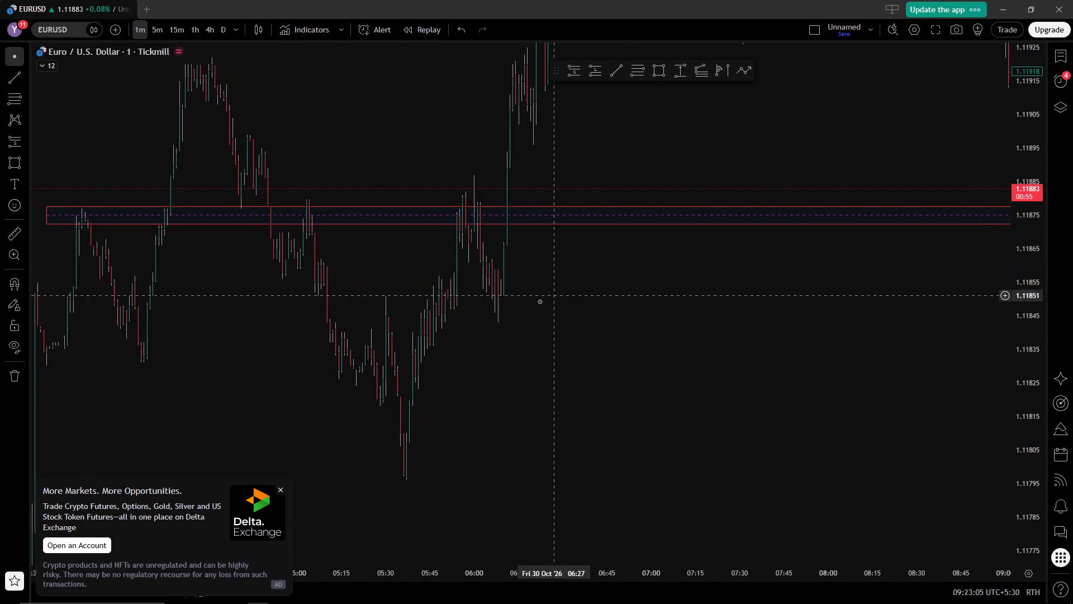
drag(583, 352, 455, 416)
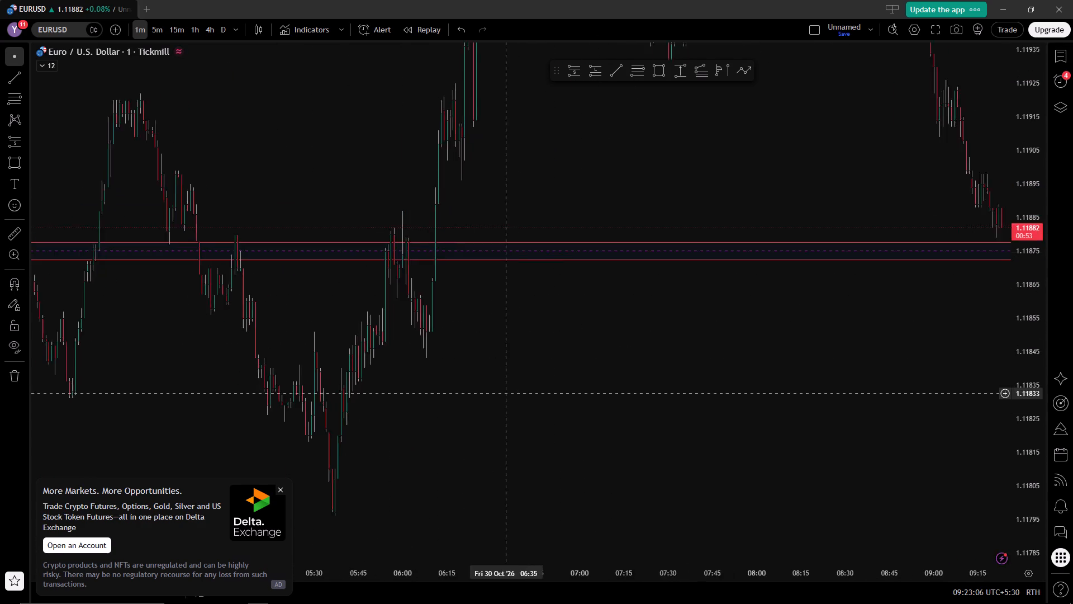
drag(455, 416, 424, 447)
click(424, 447)
drag(548, 395, 534, 473)
click(534, 473)
Examine the wider price move from the 06:15 rise through the decline since 08:45, relating the latest candles to the rectangle zone.
drag(613, 240, 607, 319)
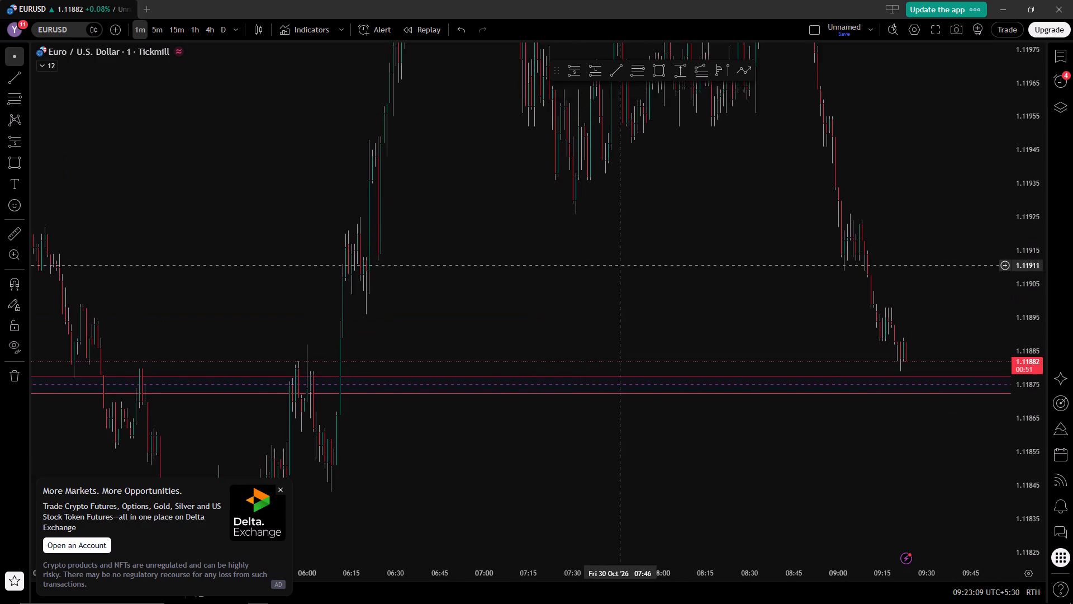
drag(607, 319, 562, 534)
click(562, 532)
drag(1035, 223, 1030, 384)
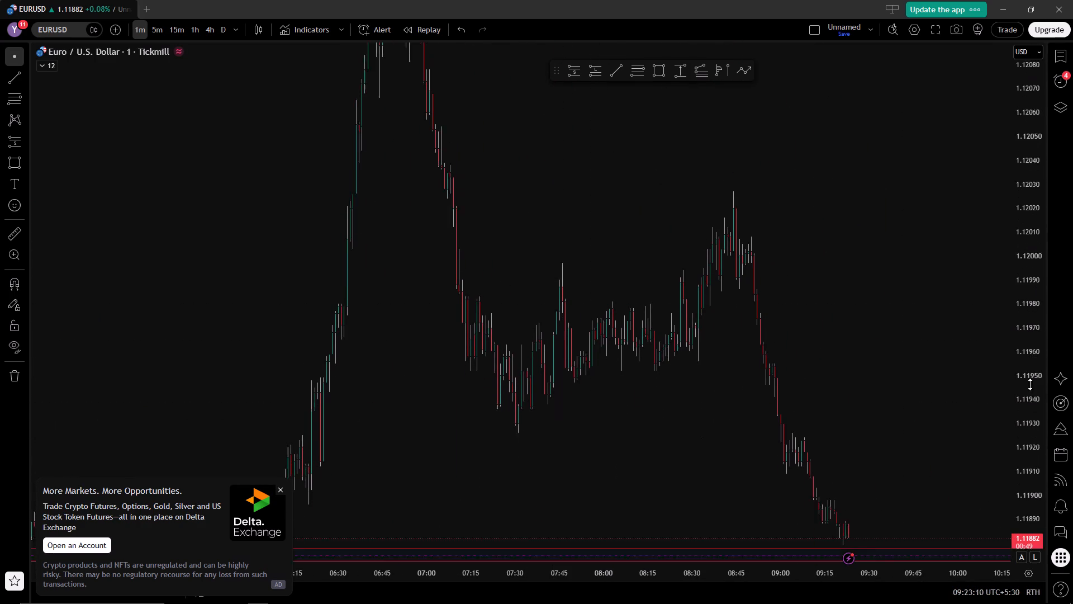
drag(1030, 384, 1015, 466)
click(1015, 466)
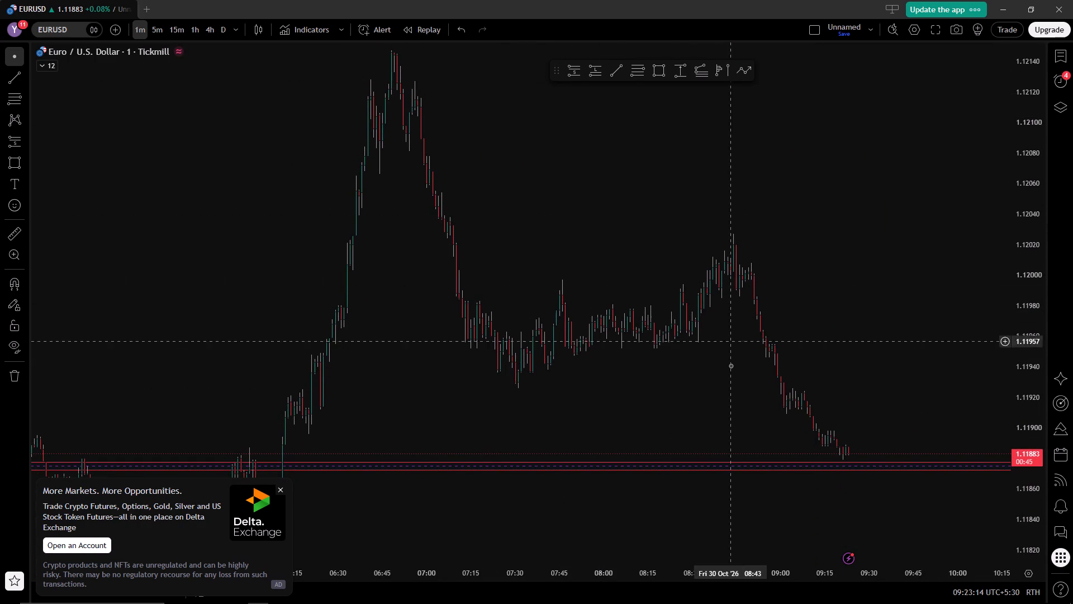
drag(704, 391, 767, 207)
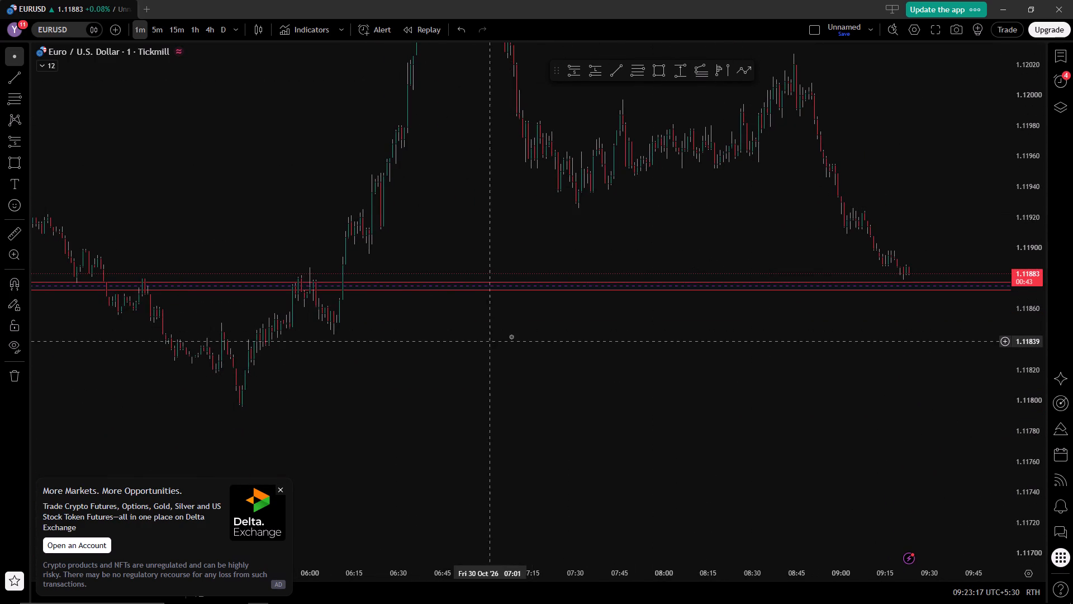
drag(1024, 471, 1037, 299)
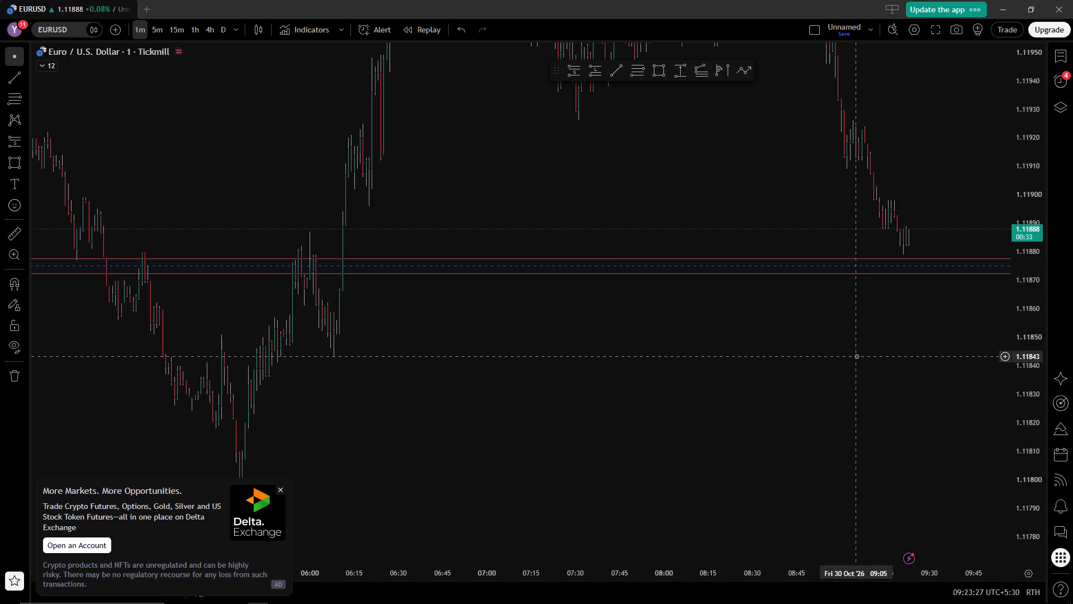
drag(857, 356, 786, 360)
drag(1022, 440, 1025, 346)
click(1025, 346)
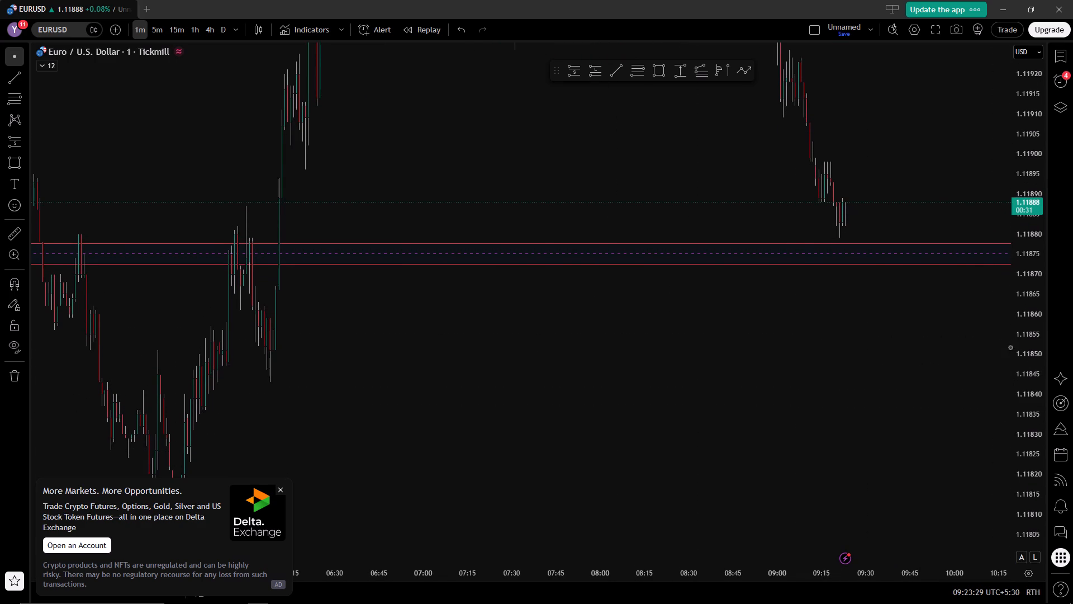
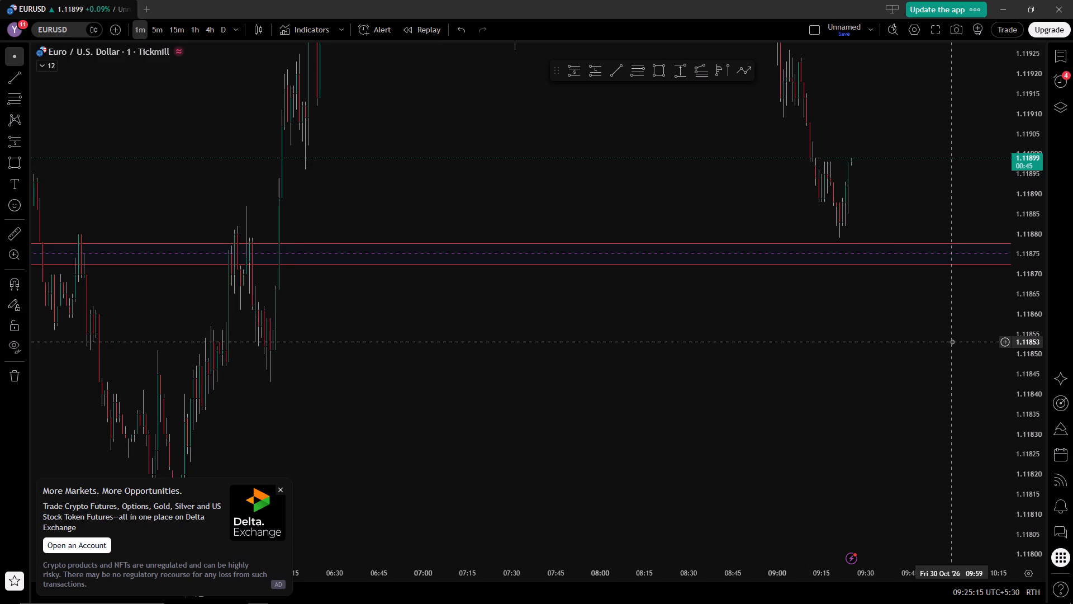
Switch the chart to GBPUSD on the 5-minute timeframe.
key(Up)
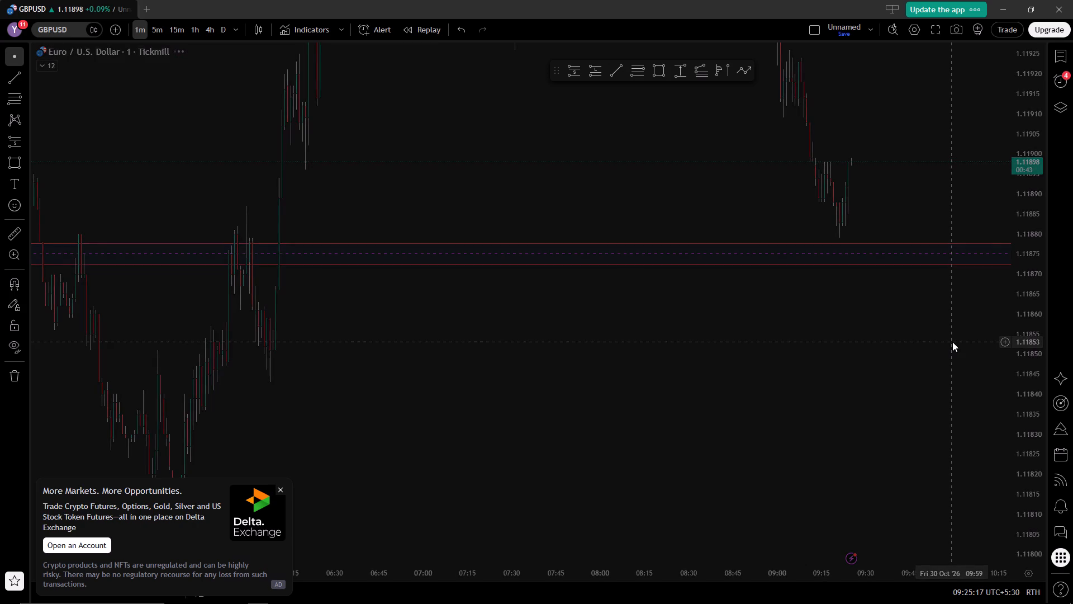
drag(755, 412, 834, 381)
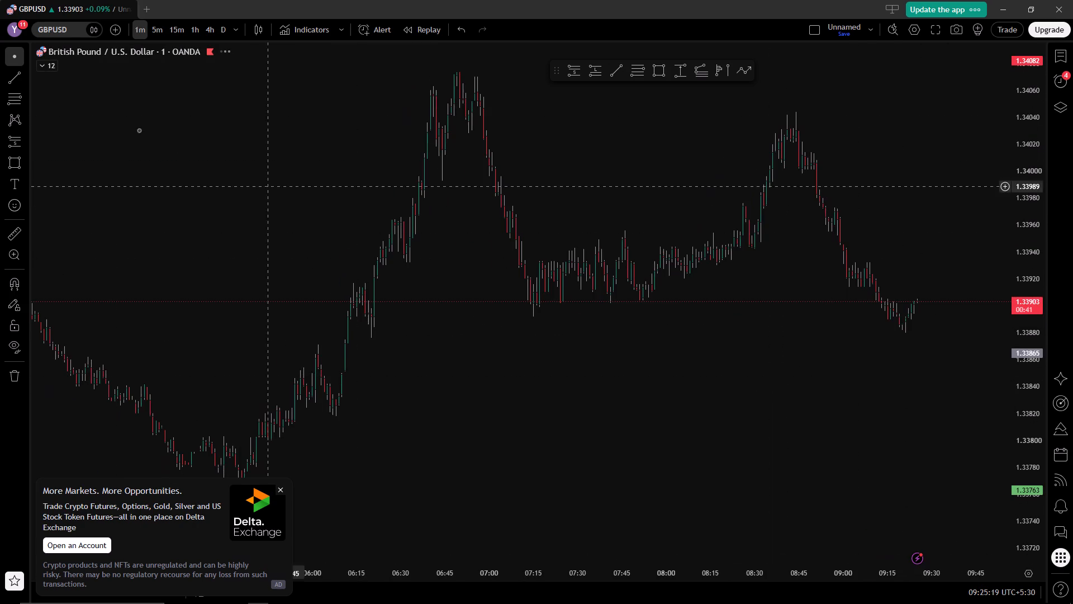
click(159, 30)
Examine the 5-minute GBPUSD swings from about 02:00 through the 06:45 peak to the latest decline after 08:45.
drag(832, 435, 800, 280)
click(800, 280)
drag(799, 280, 796, 283)
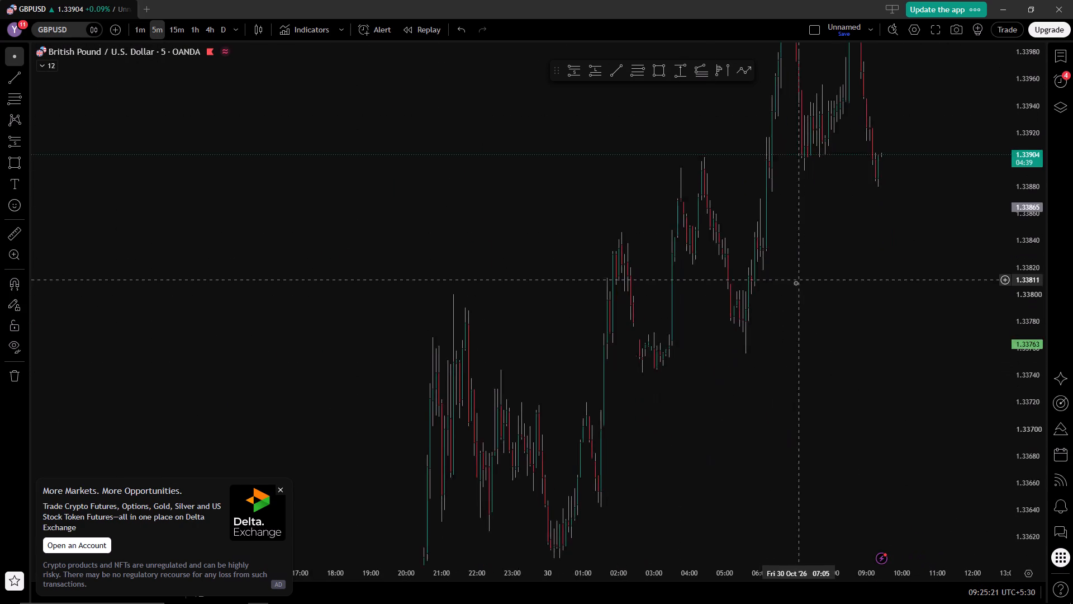
drag(796, 283, 598, 363)
drag(596, 374, 594, 380)
drag(592, 573, 292, 548)
click(289, 547)
drag(495, 450, 801, 386)
click(803, 385)
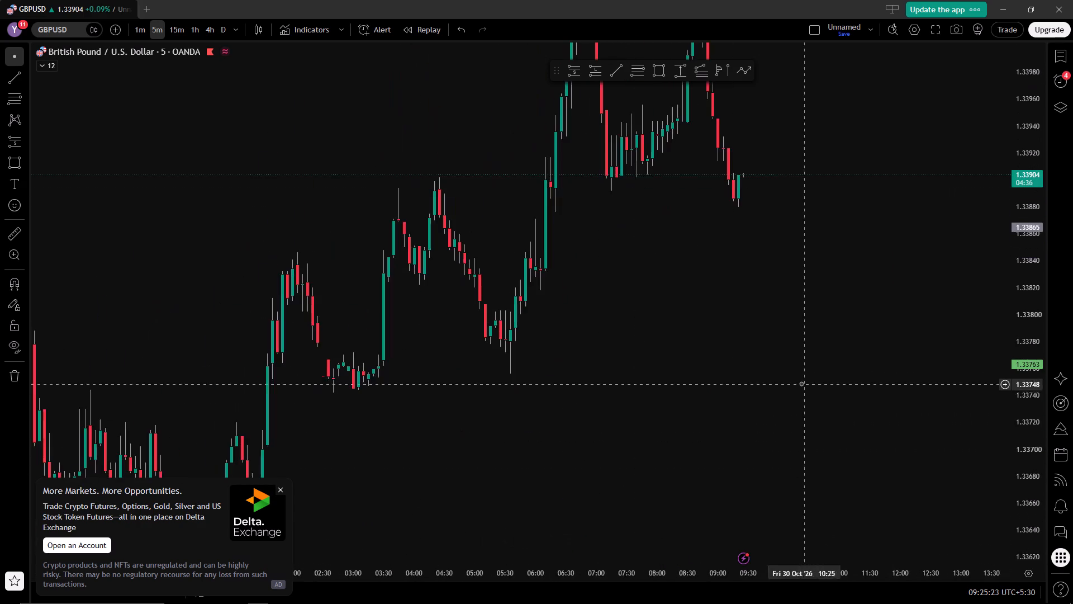
drag(644, 407, 708, 416)
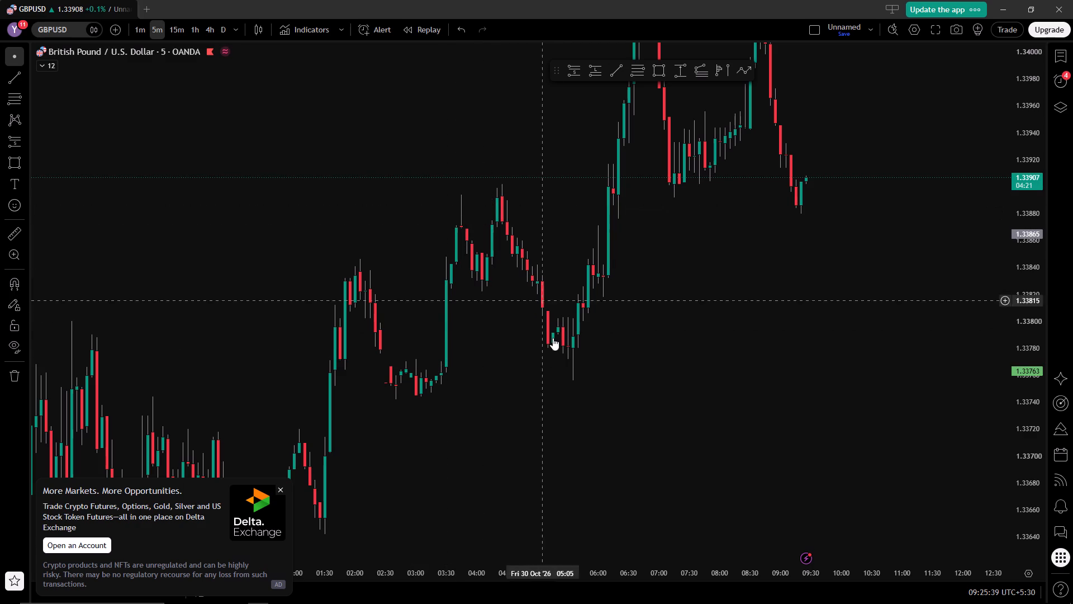
drag(739, 325, 670, 466)
click(670, 466)
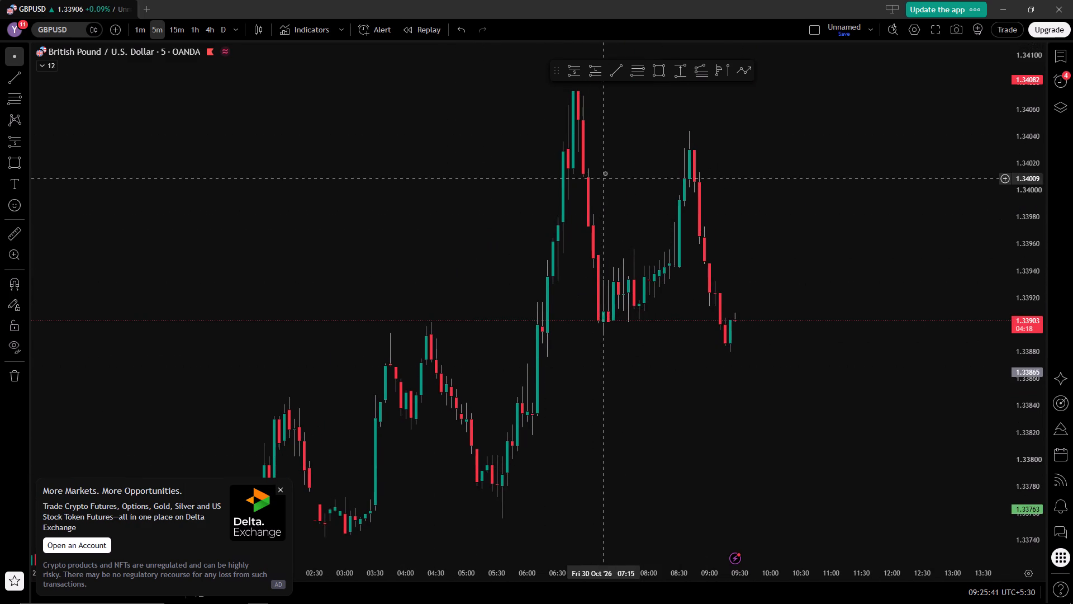
drag(1019, 385, 988, 444)
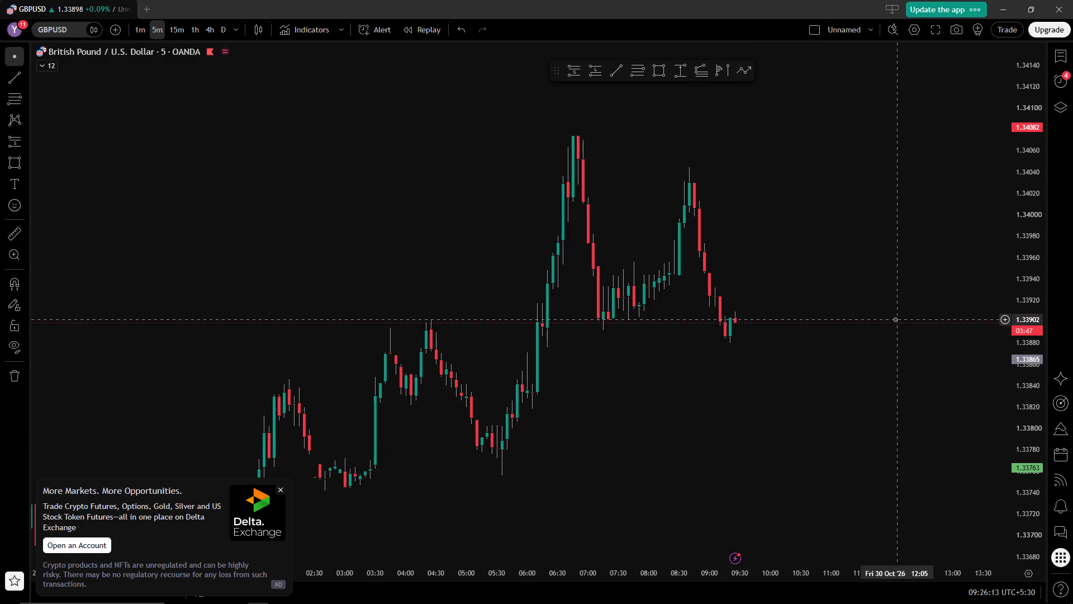
On the EURUSD chart, place a long position starting at 09:40 with its entry at 1.11875, midway through the rectangle zone.
key(Down)
key(Down)
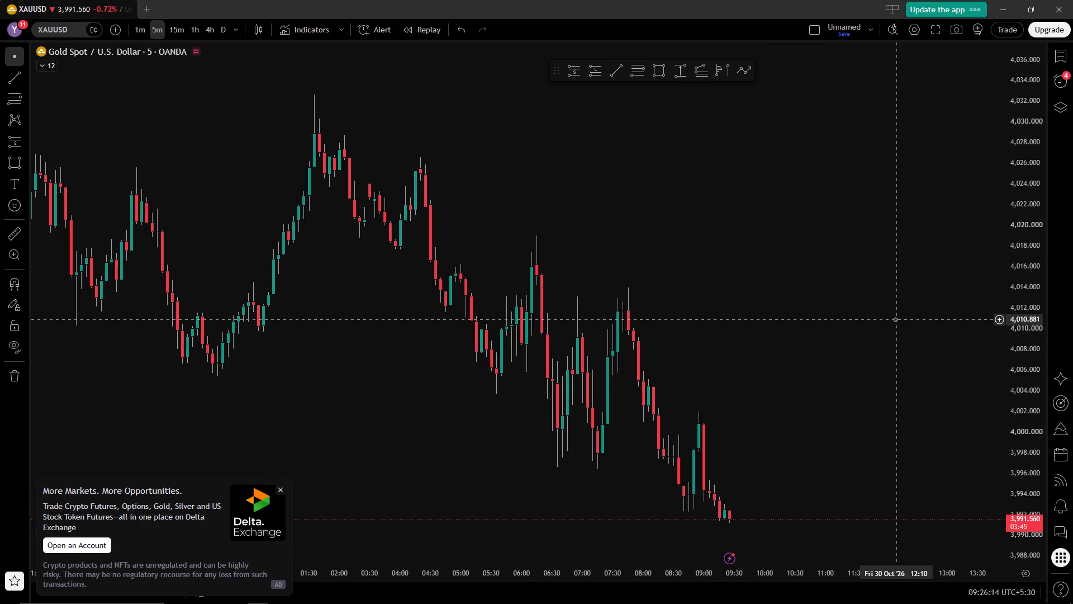
key(Up)
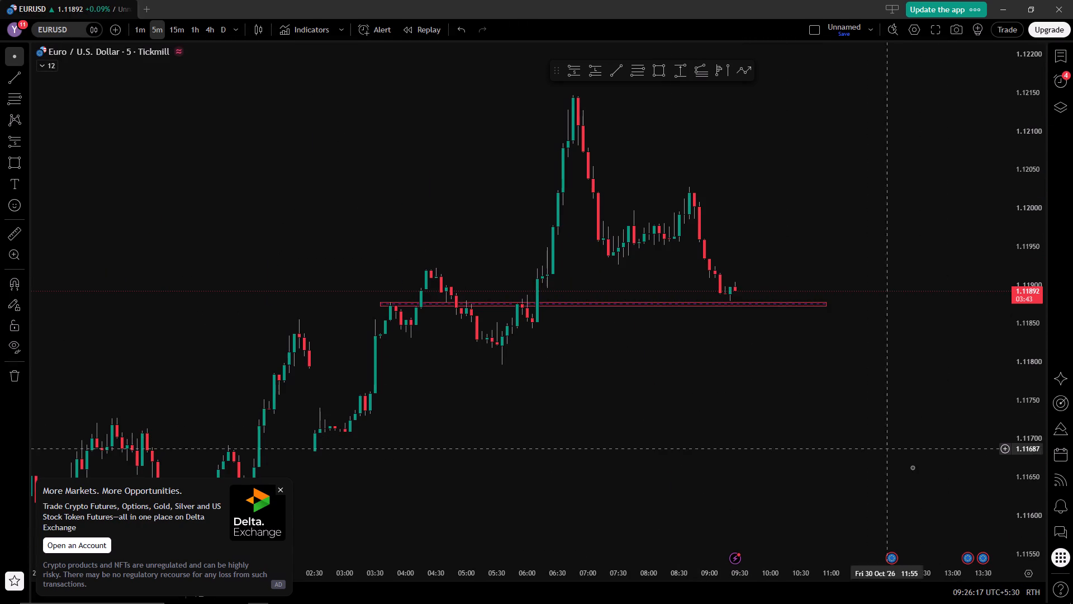
drag(1023, 498, 1025, 240)
drag(861, 400, 782, 483)
click(781, 484)
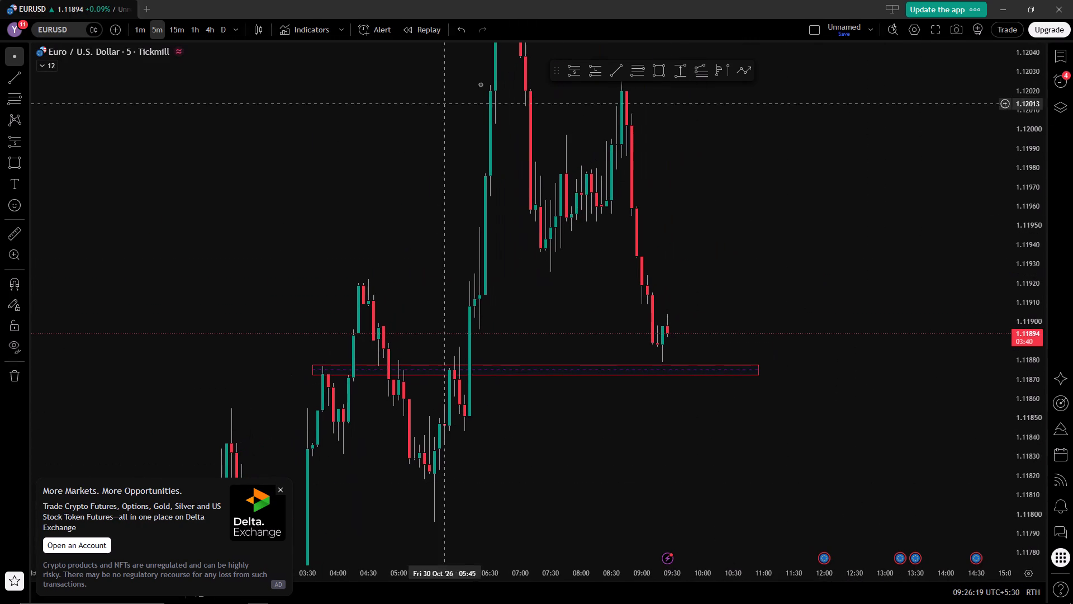
click(596, 71)
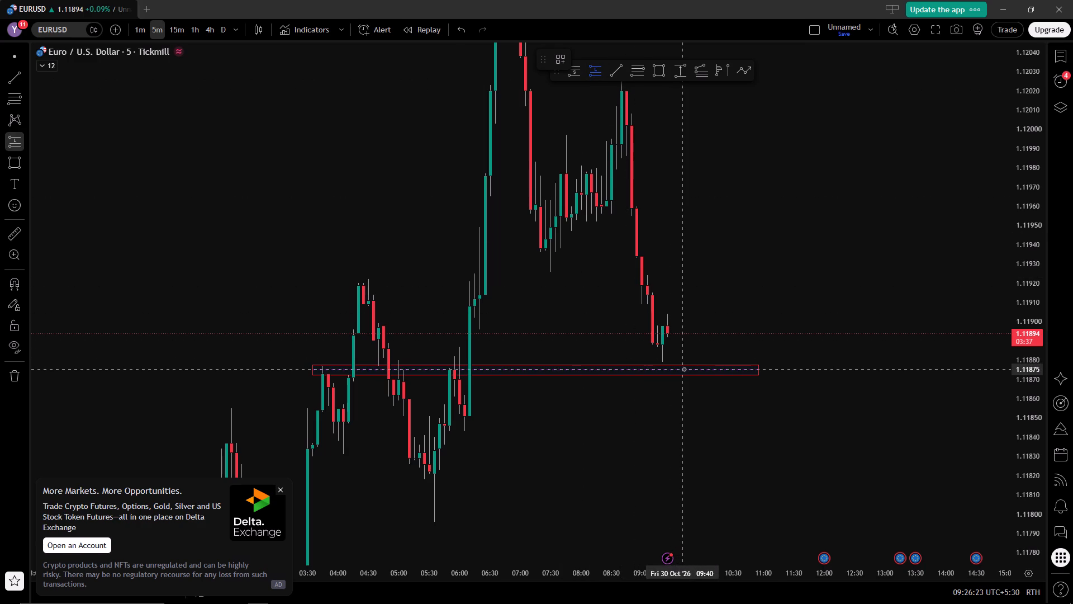
double_click(684, 369)
double_click(857, 436)
drag(875, 431, 866, 327)
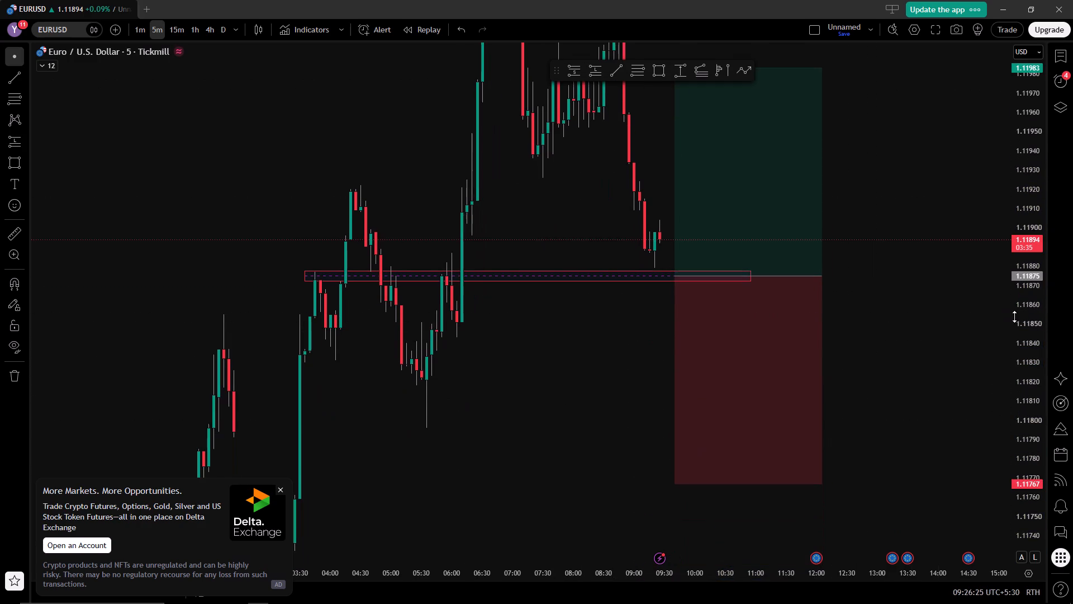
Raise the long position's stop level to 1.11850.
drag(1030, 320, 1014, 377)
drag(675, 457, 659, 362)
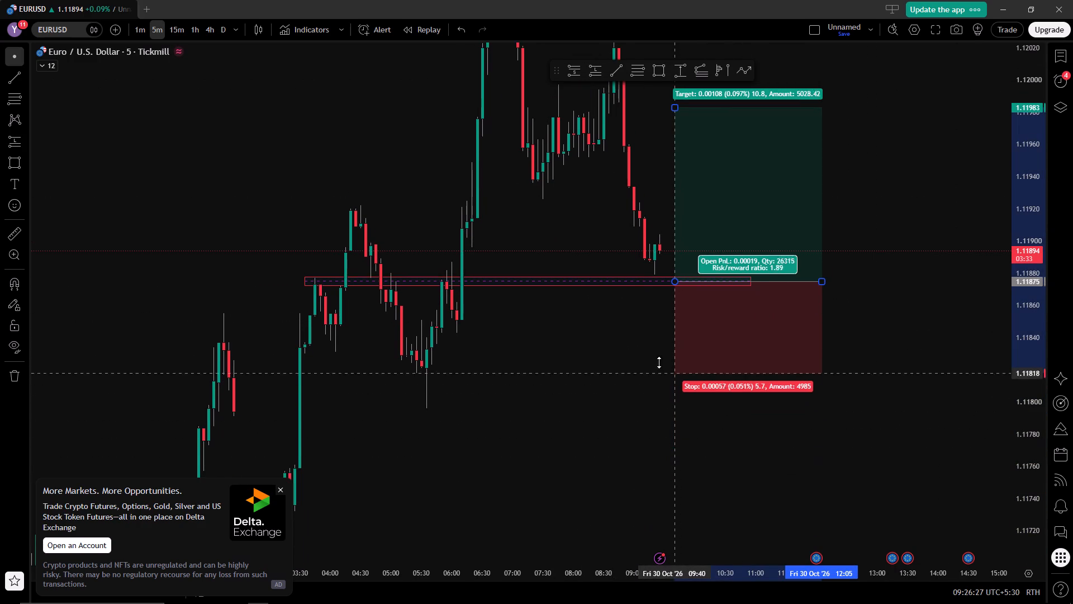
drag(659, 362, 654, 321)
Lower the long position's target level to 1.11930.
drag(916, 221, 899, 304)
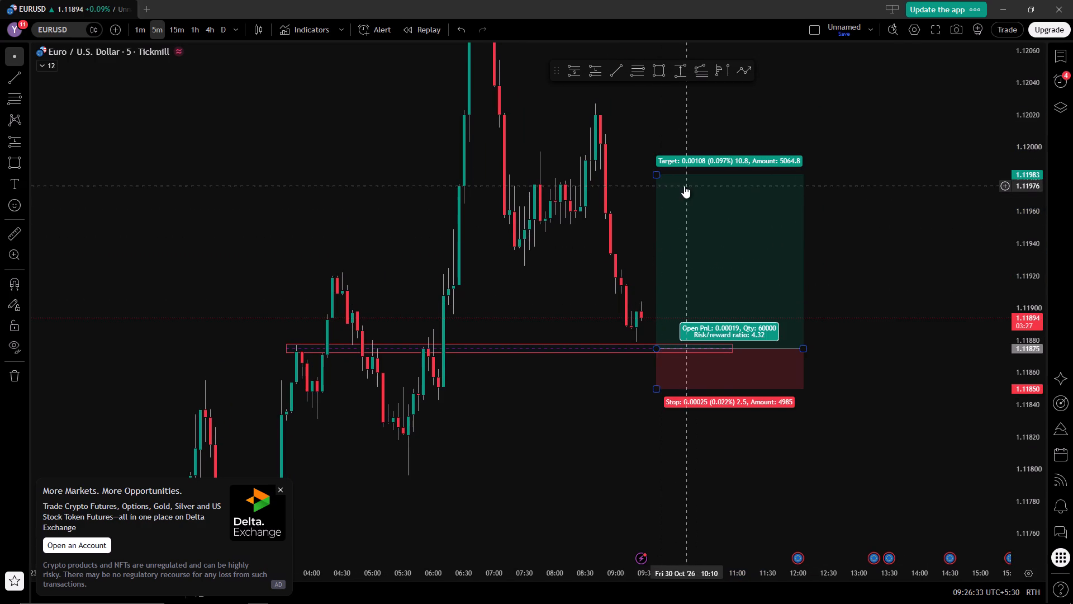
drag(655, 174, 656, 214)
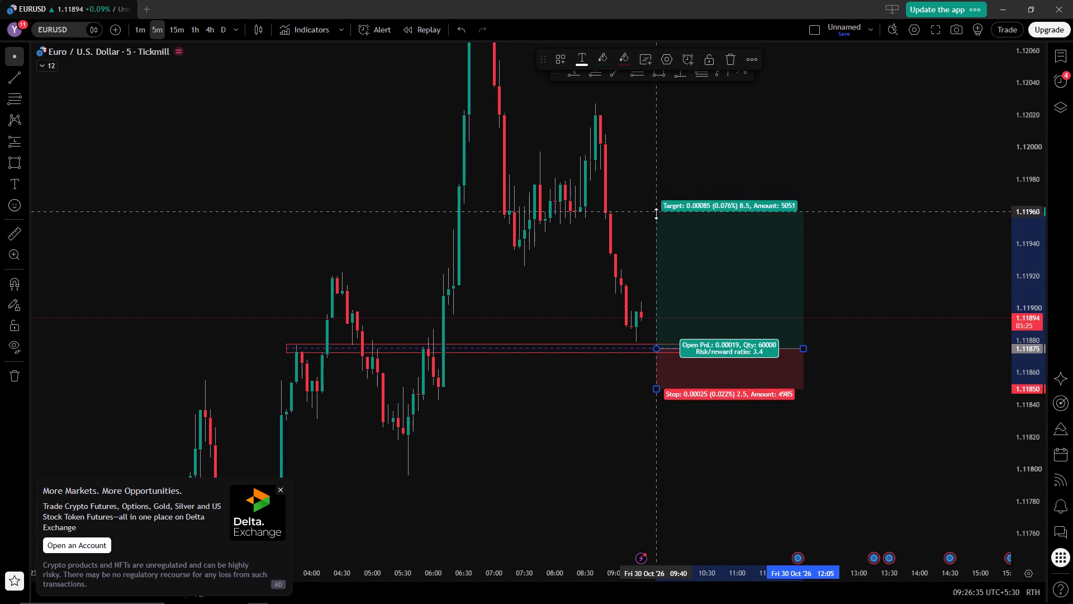
drag(656, 214, 655, 246)
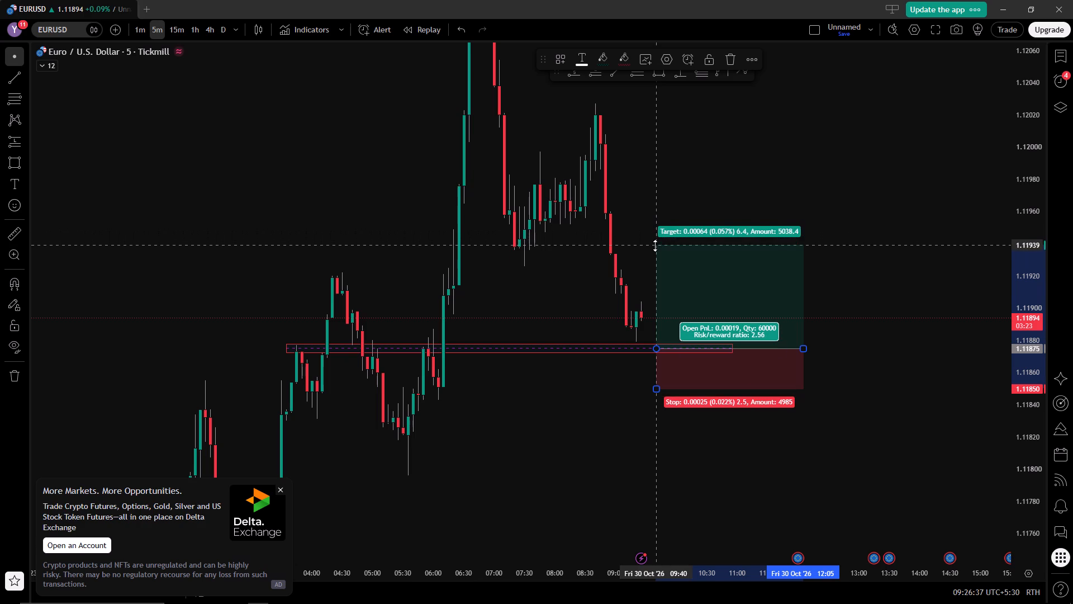
drag(655, 246, 655, 258)
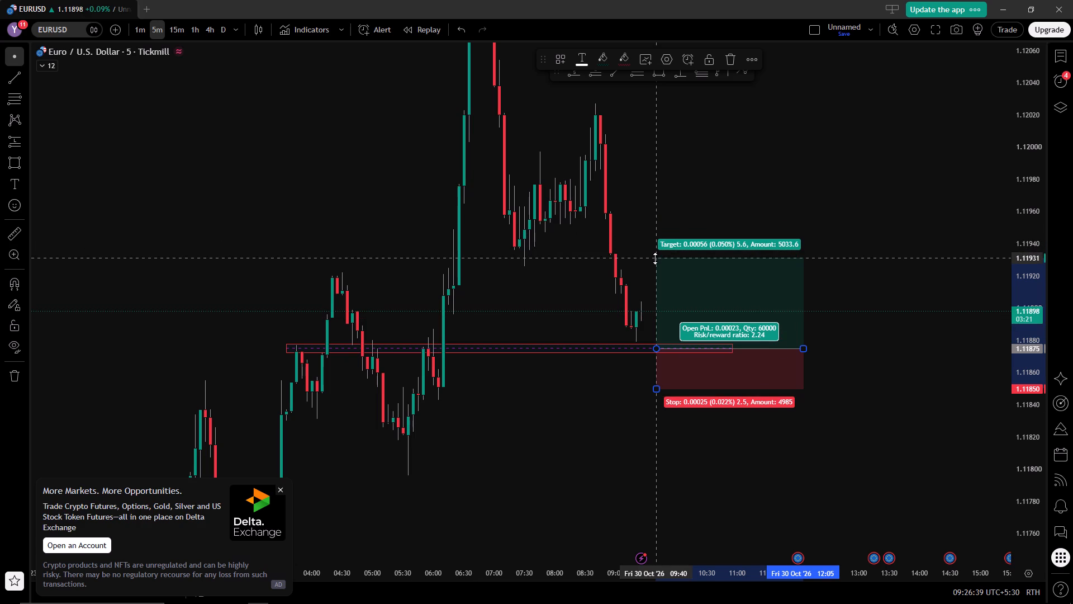
drag(655, 258, 655, 259)
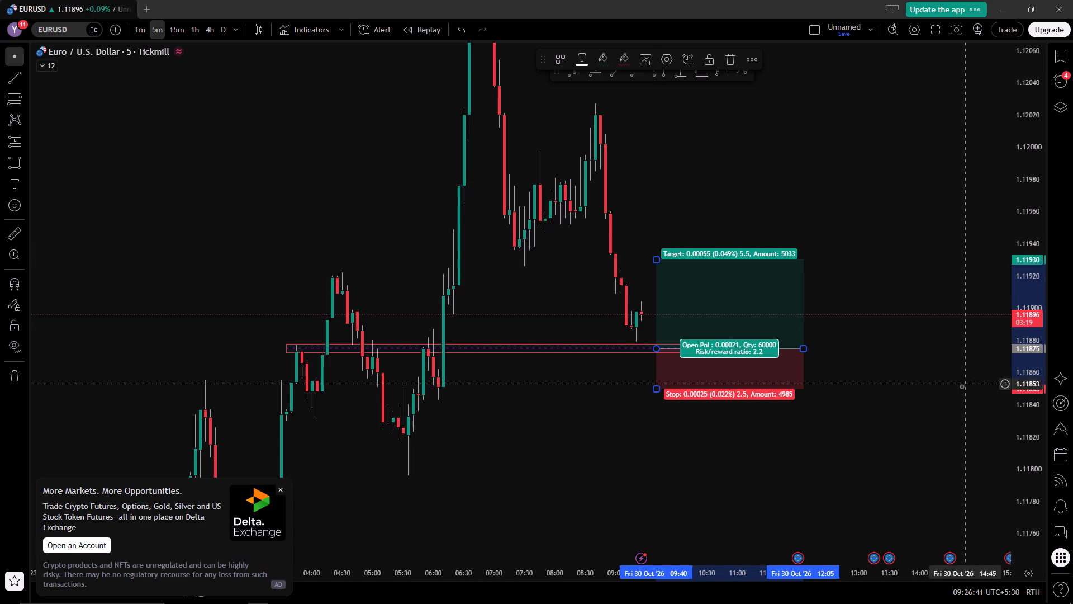
Tighten the long position's stop level to 1.11855.
drag(907, 400, 914, 370)
drag(1037, 446, 1010, 261)
drag(952, 325, 933, 277)
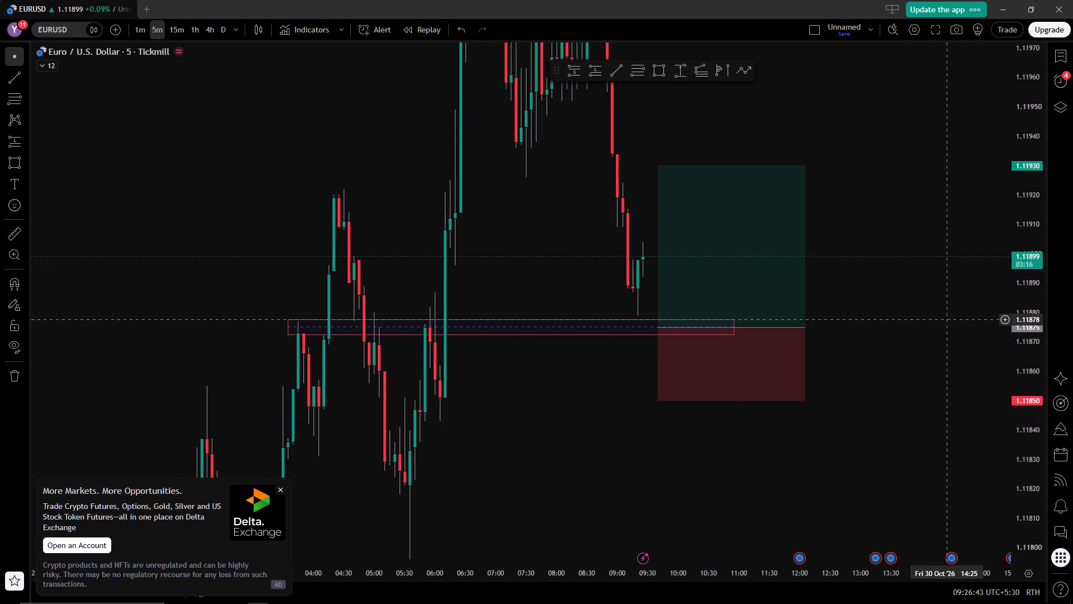
drag(933, 277, 932, 268)
drag(839, 405, 900, 421)
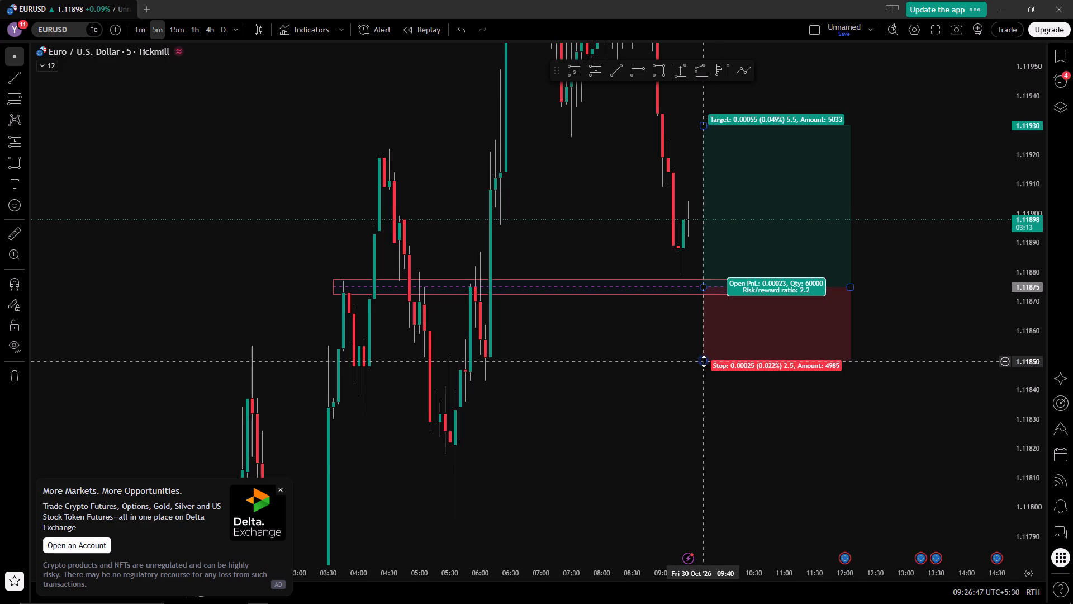
drag(704, 361, 708, 353)
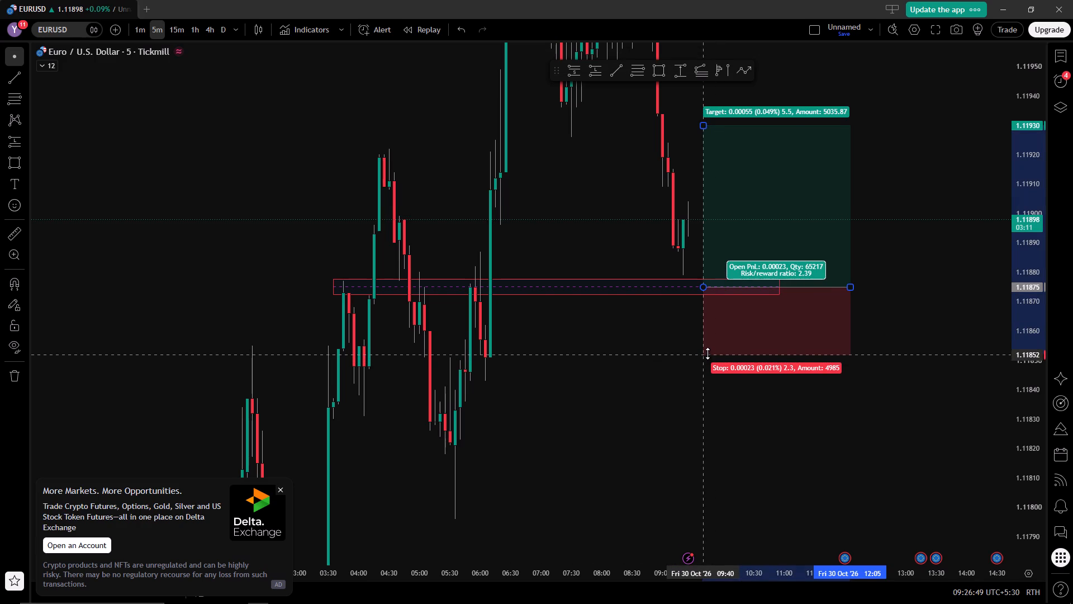
drag(708, 353, 708, 346)
click(708, 346)
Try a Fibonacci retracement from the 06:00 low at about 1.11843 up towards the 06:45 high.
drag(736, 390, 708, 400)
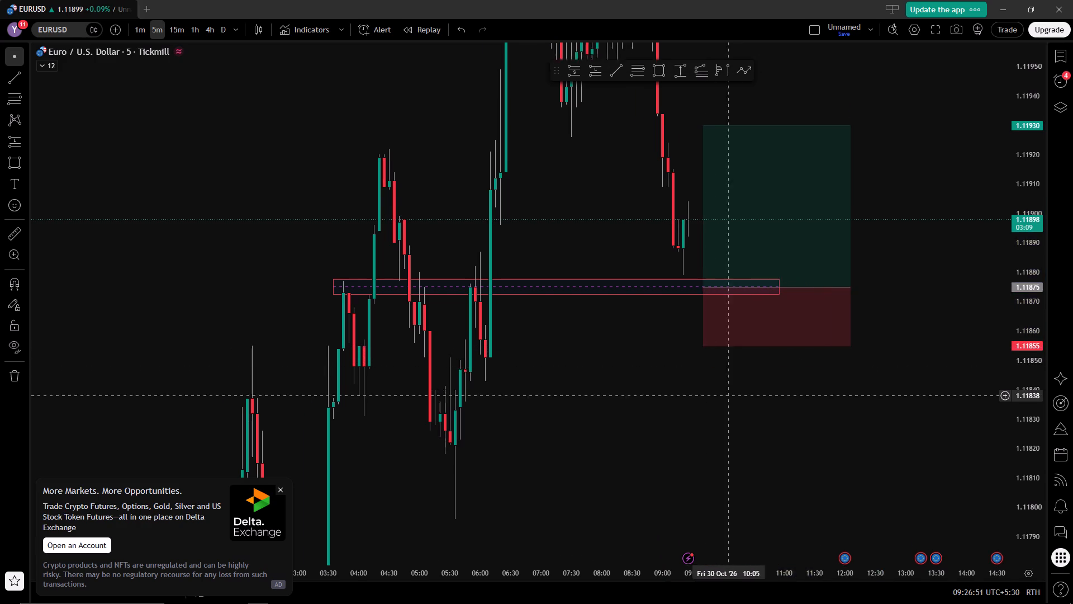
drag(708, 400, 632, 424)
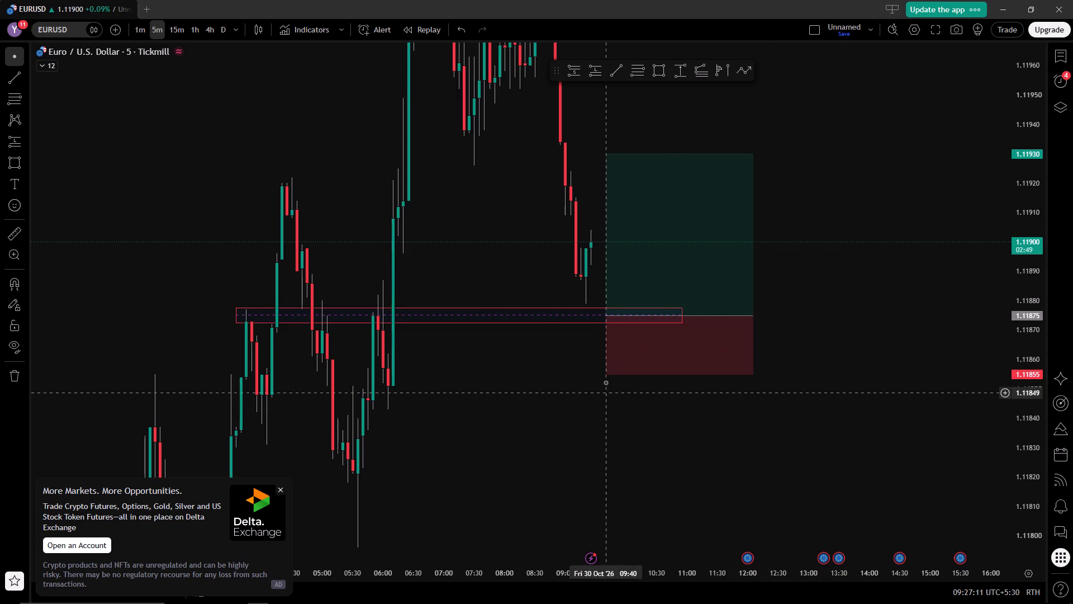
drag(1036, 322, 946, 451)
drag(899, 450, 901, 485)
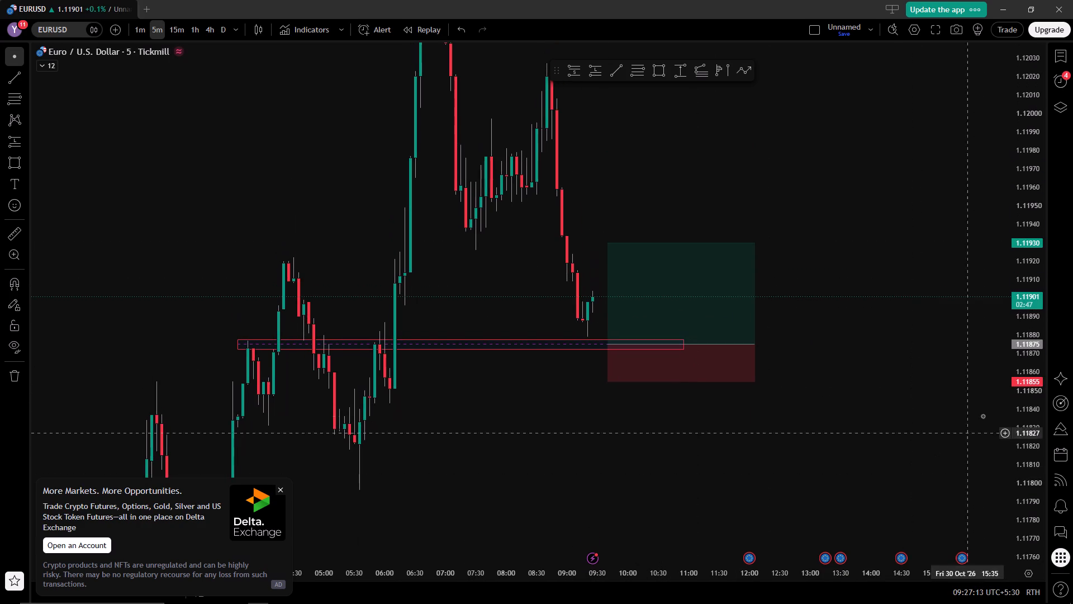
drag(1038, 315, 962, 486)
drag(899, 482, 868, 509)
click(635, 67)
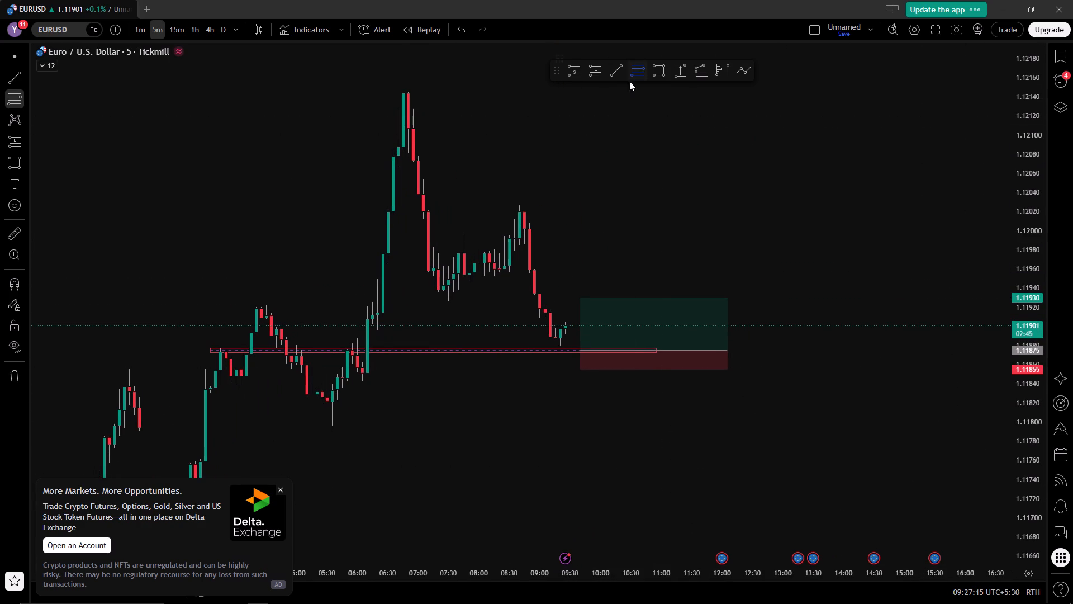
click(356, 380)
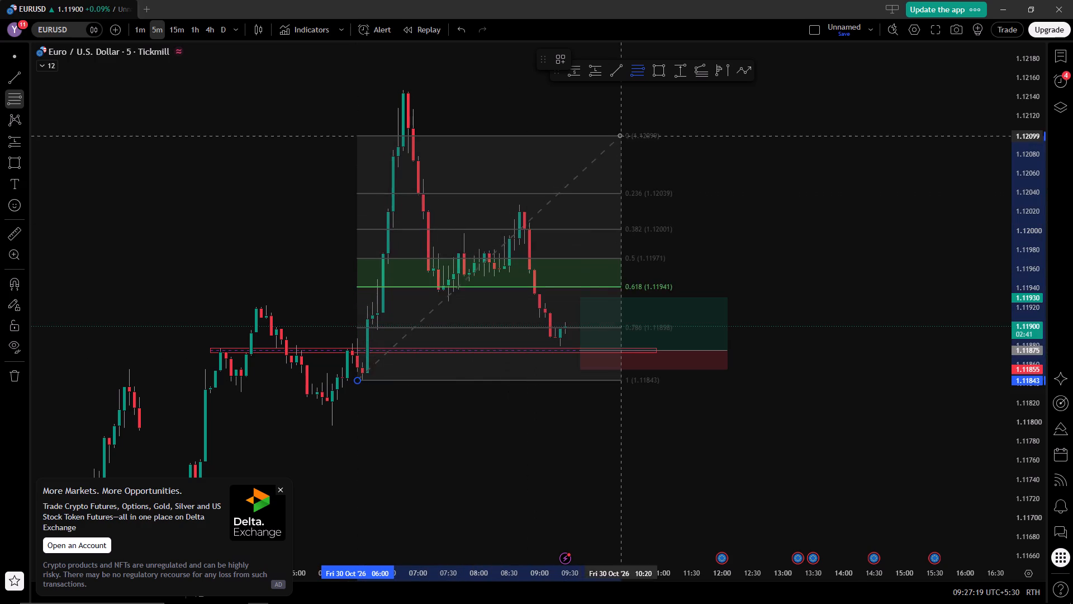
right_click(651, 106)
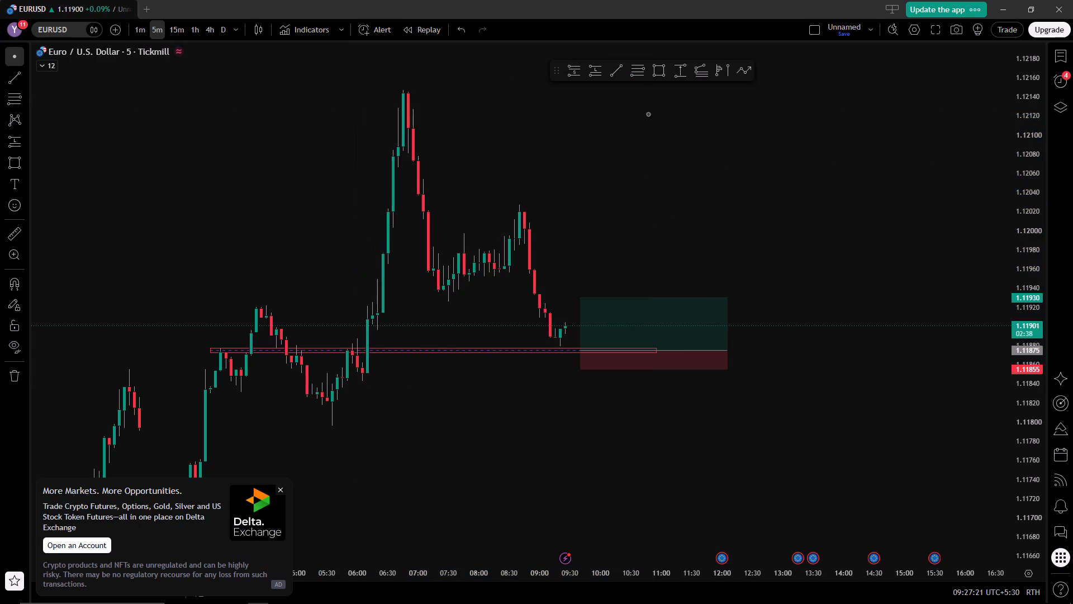
Preview a Fibonacci retracement from the low at about 1.11796 up to about 1.12150 against the long position's levels.
click(634, 70)
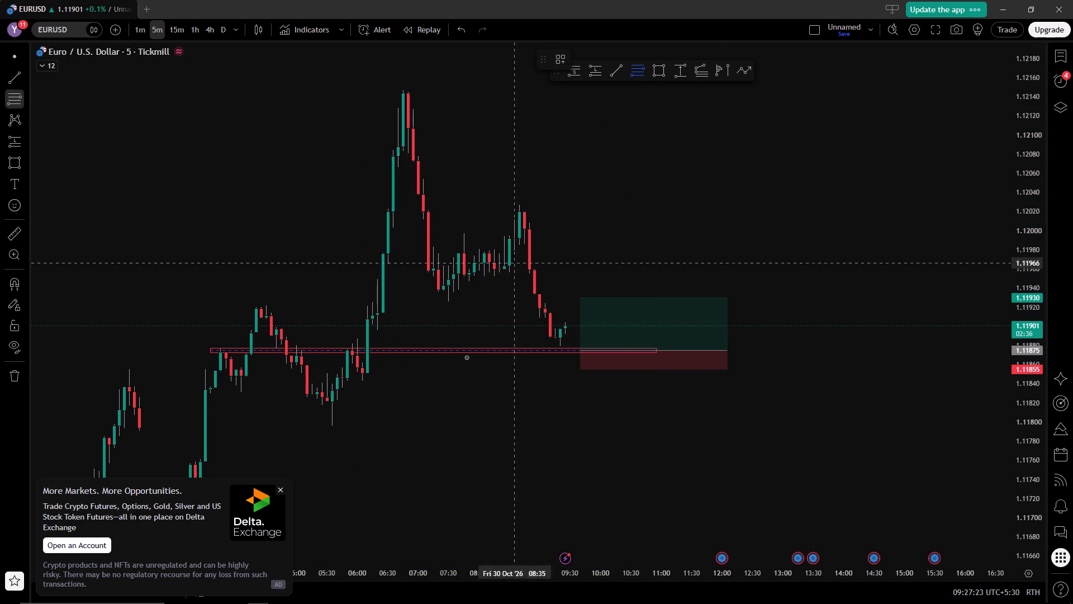
click(316, 426)
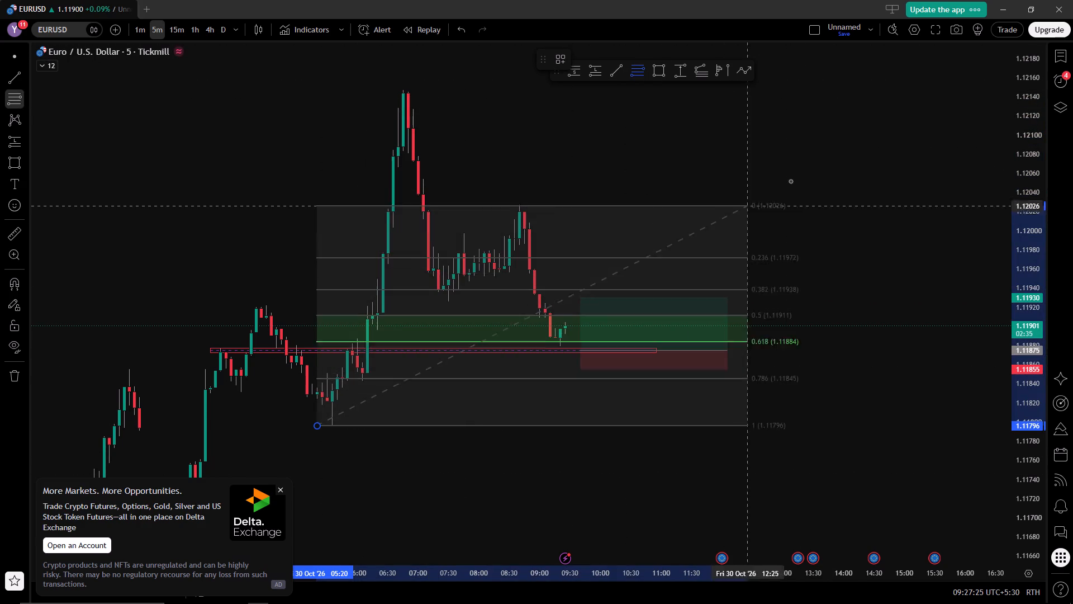
right_click(815, 87)
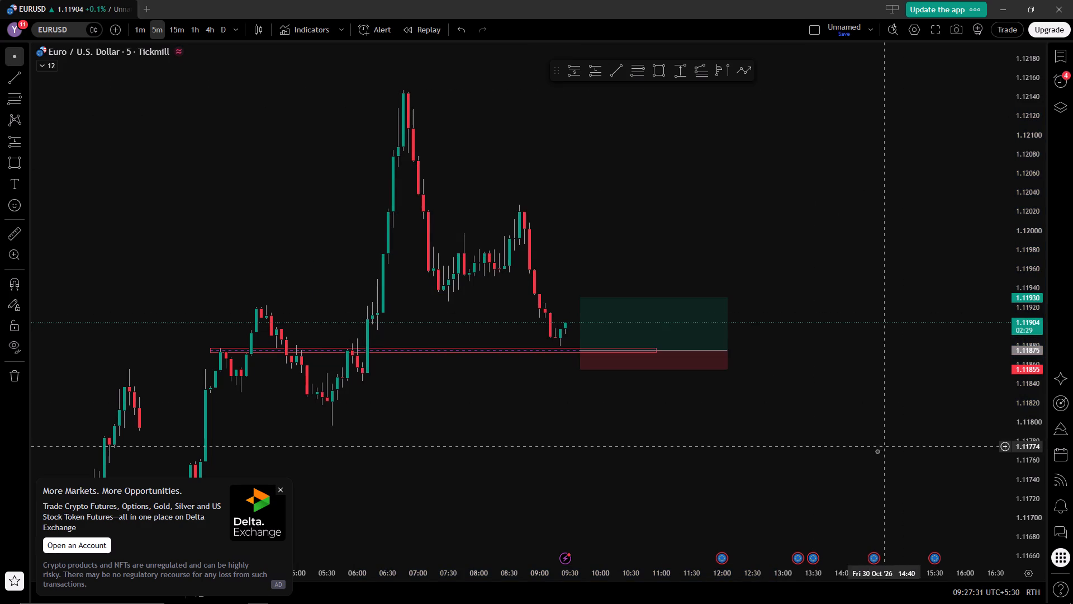
Examine the latest 5-minute EURUSD candles and earlier swings in relation to the long position and rectangle zone.
drag(877, 451, 886, 402)
drag(1023, 489, 1023, 285)
drag(873, 347, 912, 451)
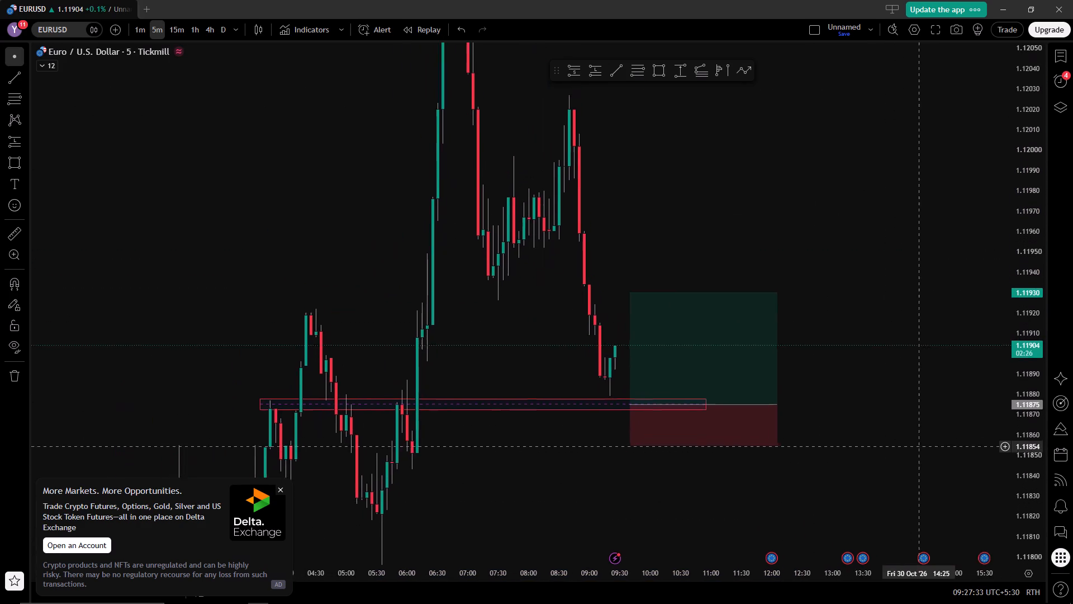
drag(912, 451, 849, 449)
drag(1033, 259, 978, 432)
click(976, 433)
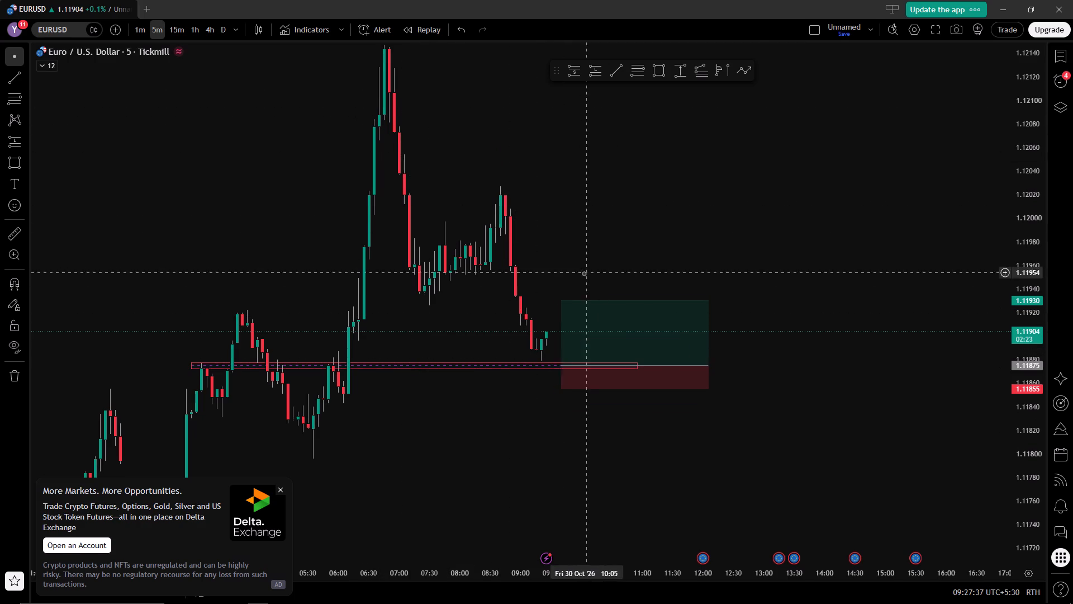
drag(876, 470, 913, 397)
drag(1014, 475, 1019, 347)
drag(670, 463, 704, 479)
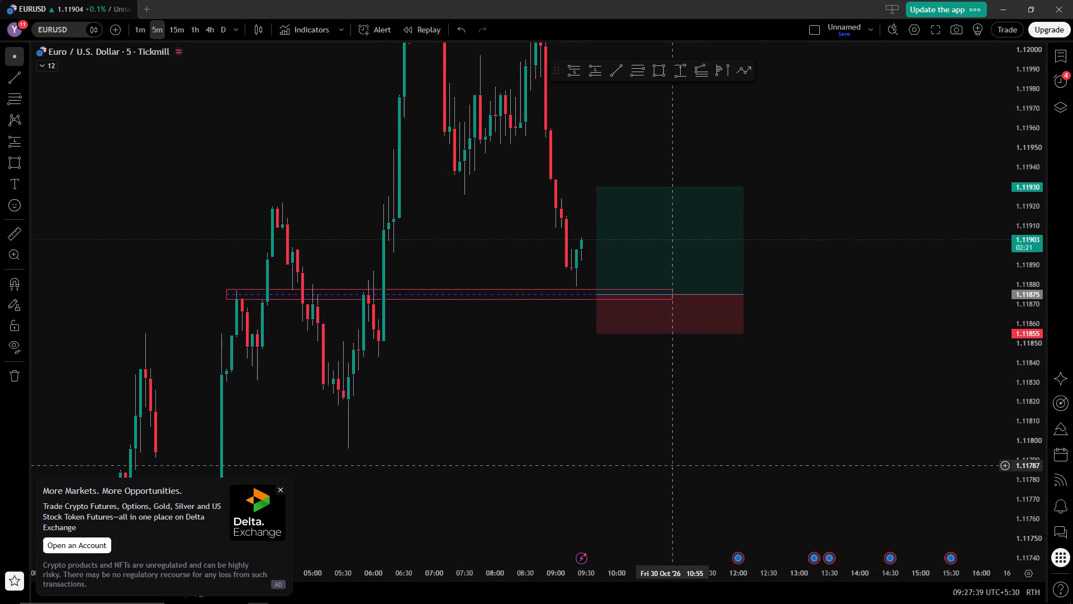
drag(704, 479, 709, 479)
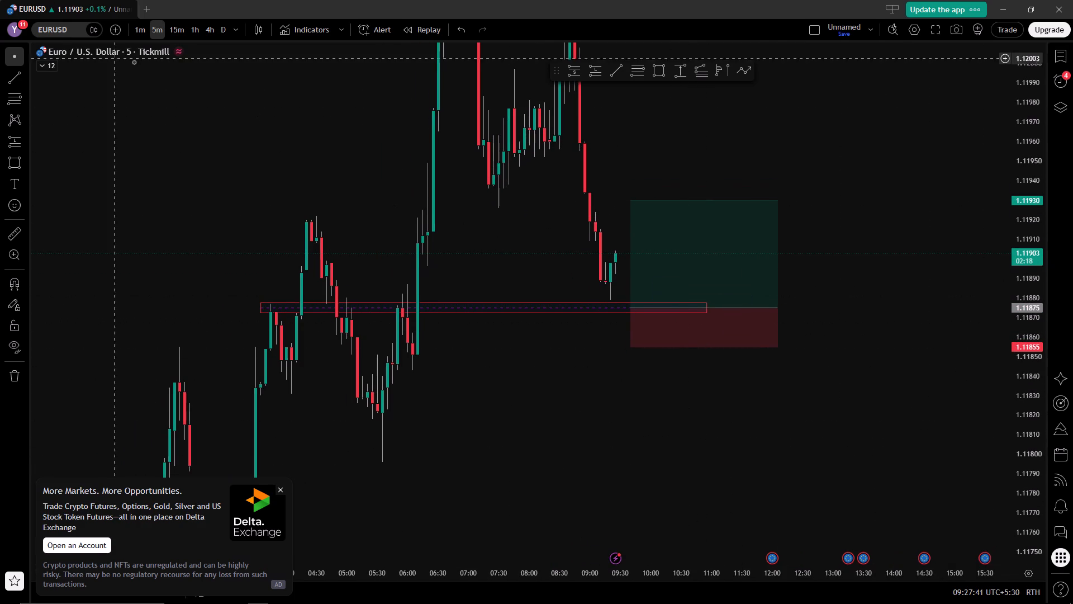
Examine EURUSD price action on the 1-hour and 15-minute timeframes around the long position, returning to the 5-minute chart.
click(195, 34)
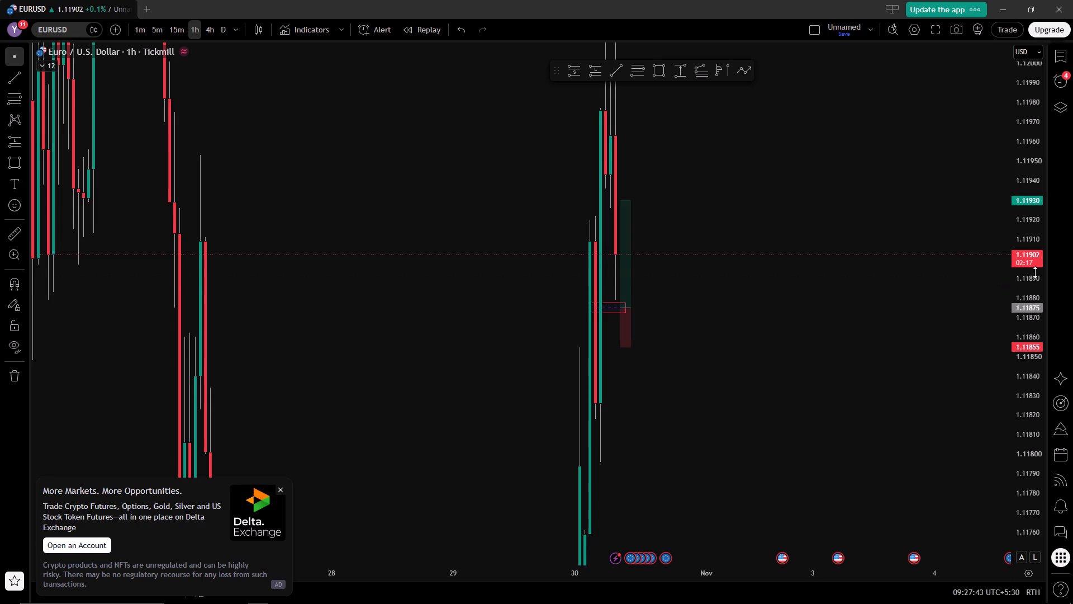
drag(1035, 272, 952, 600)
drag(733, 490, 807, 416)
drag(1024, 282, 974, 435)
drag(877, 423, 946, 318)
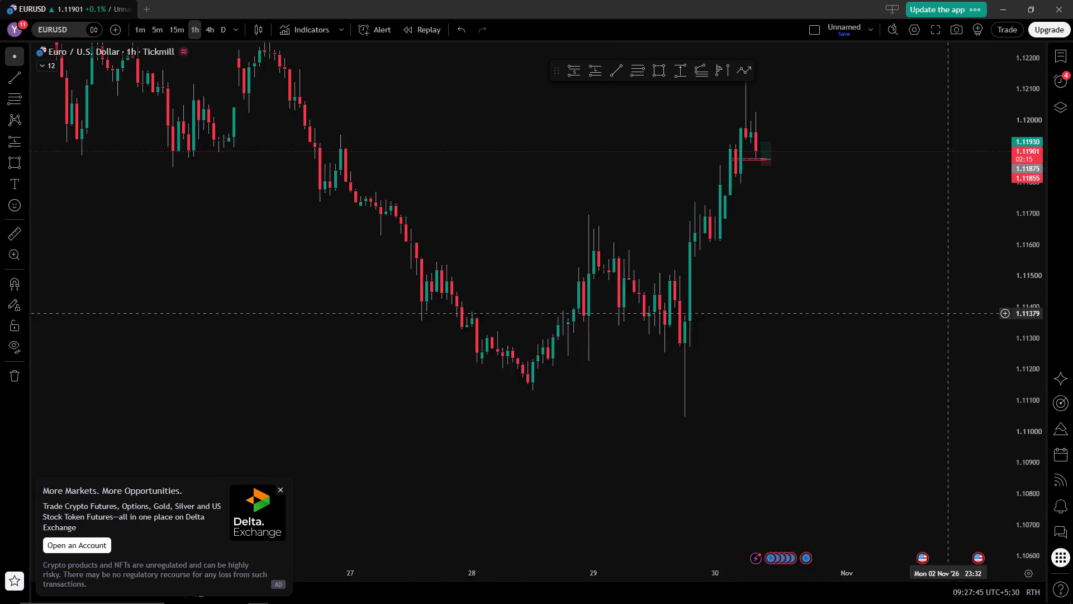
drag(946, 318, 886, 378)
double_click(175, 30)
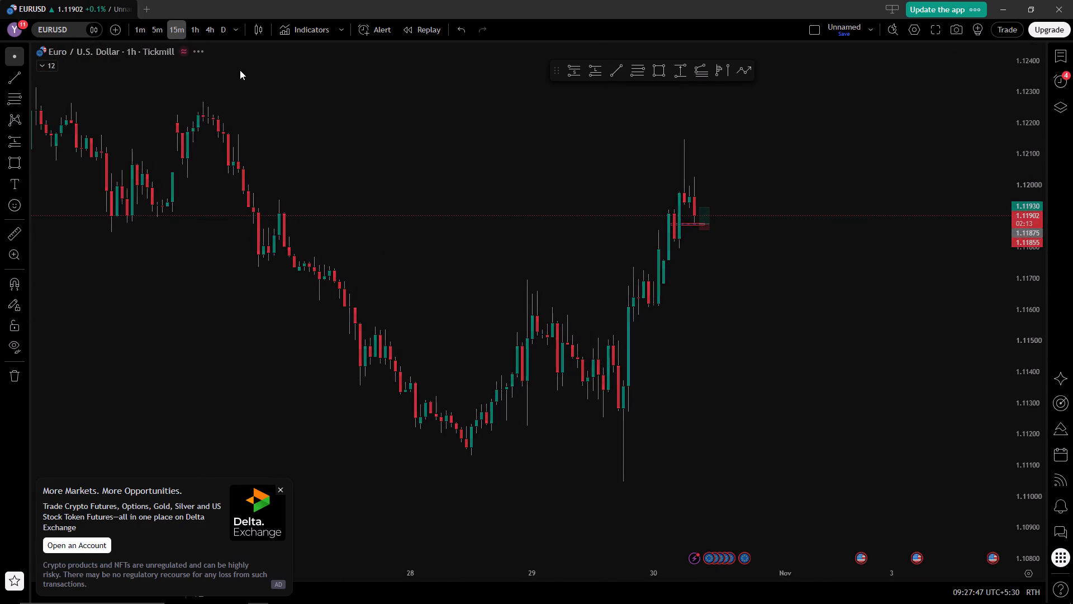
drag(938, 425, 975, 404)
click(976, 404)
drag(1040, 448, 1016, 334)
drag(779, 379, 891, 393)
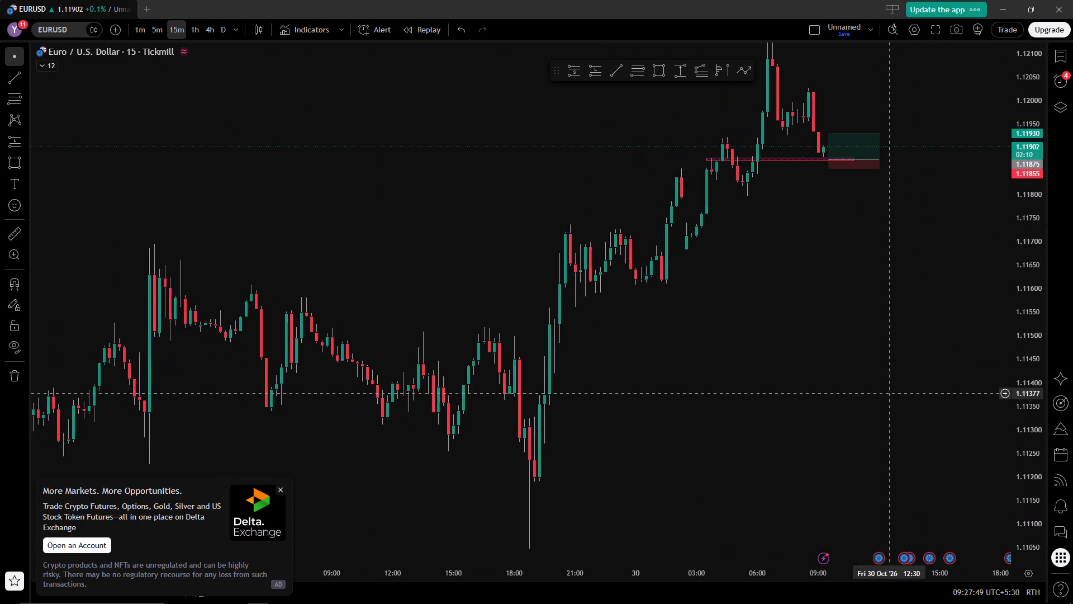
drag(891, 393, 842, 445)
double_click(163, 27)
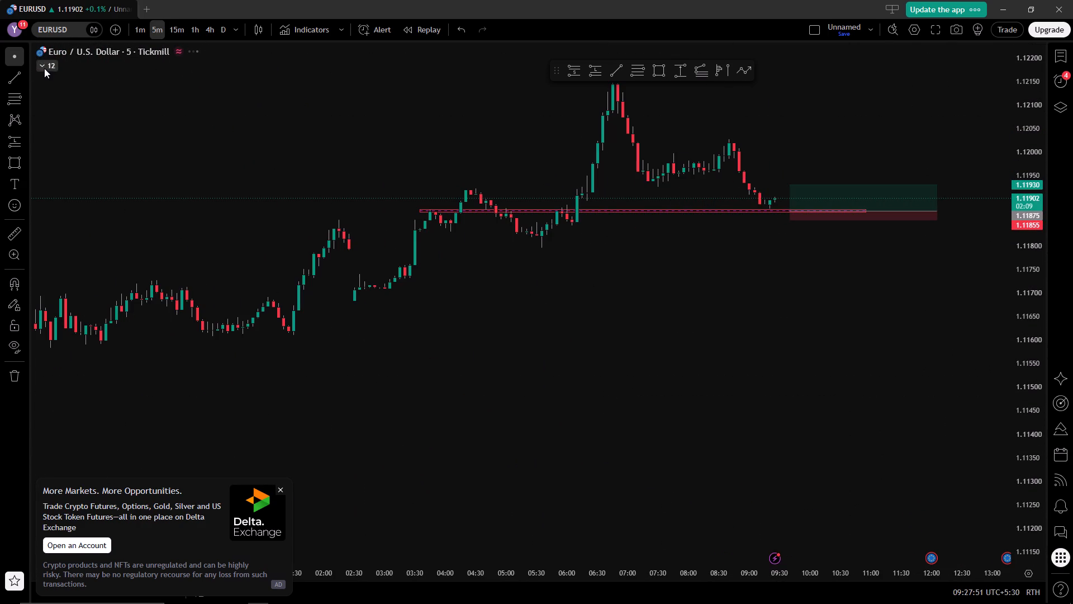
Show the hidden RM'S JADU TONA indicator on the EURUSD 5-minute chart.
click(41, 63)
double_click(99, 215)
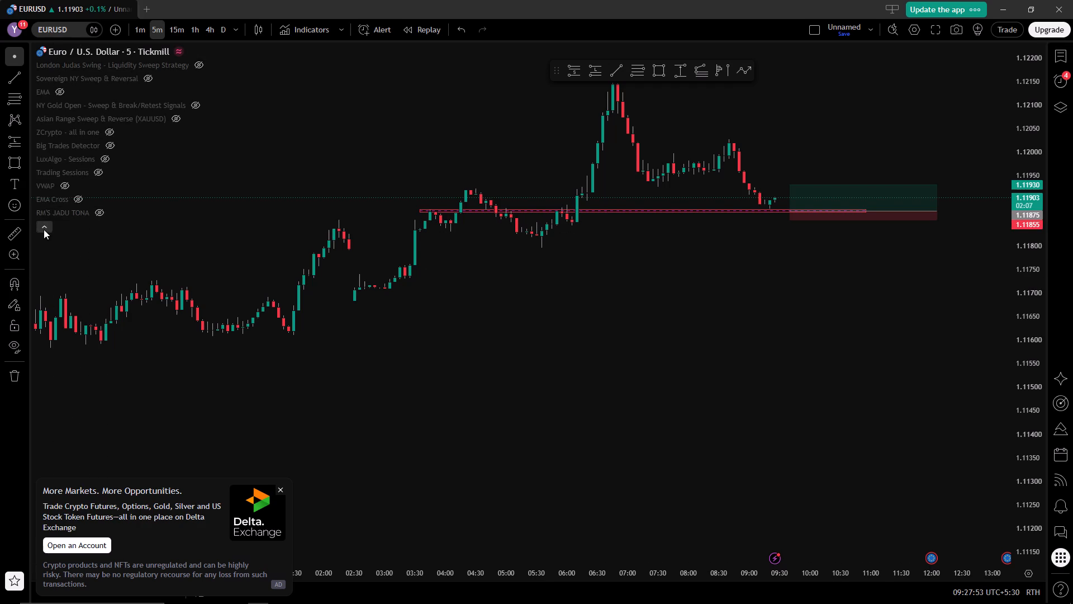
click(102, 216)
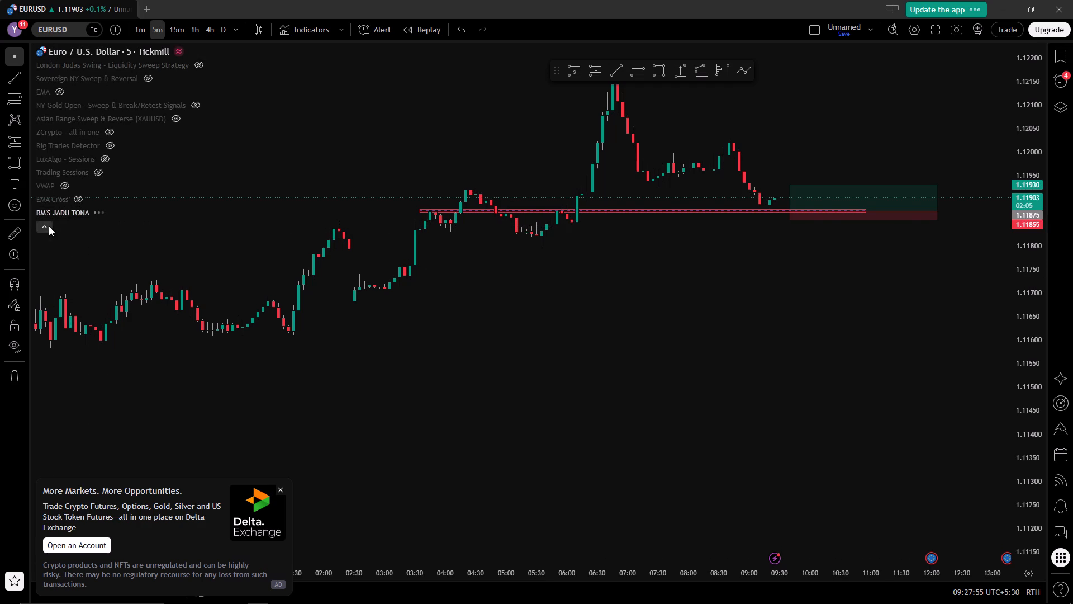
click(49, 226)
Examine the RM'S JADU TONA zones and trend table around the long position and marked rectangle on the 5-minute chart.
drag(647, 390, 642, 410)
drag(816, 280, 809, 325)
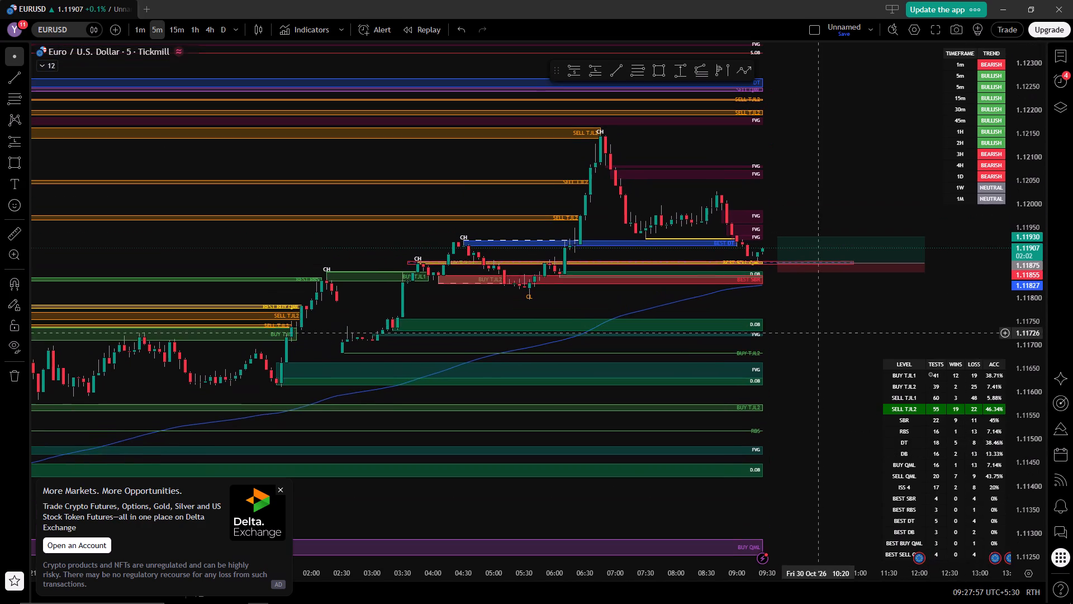
drag(1033, 487, 1032, 254)
drag(827, 337, 821, 426)
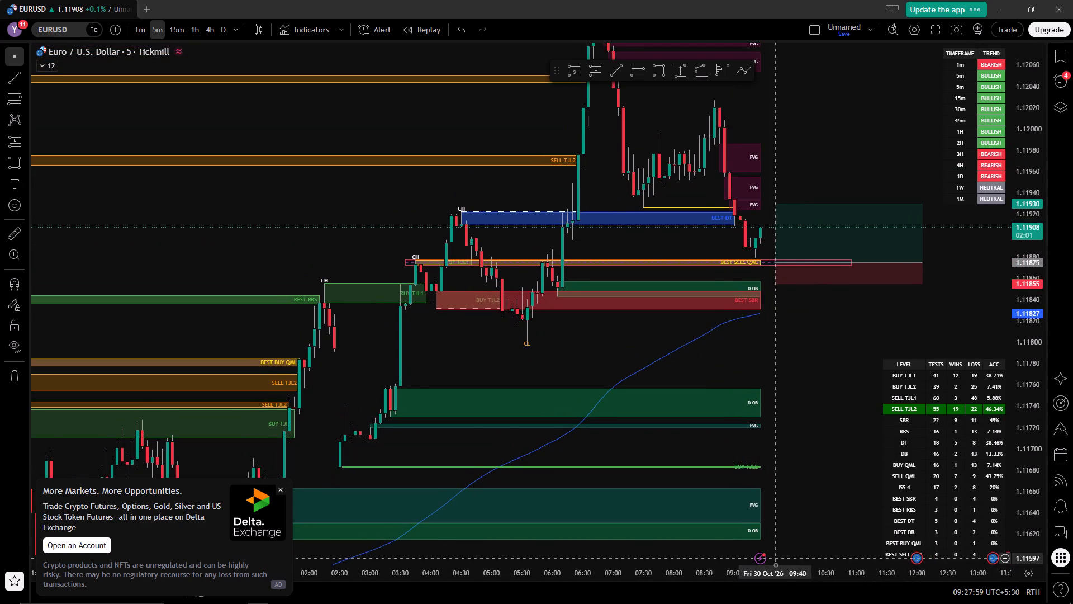
drag(774, 577, 591, 560)
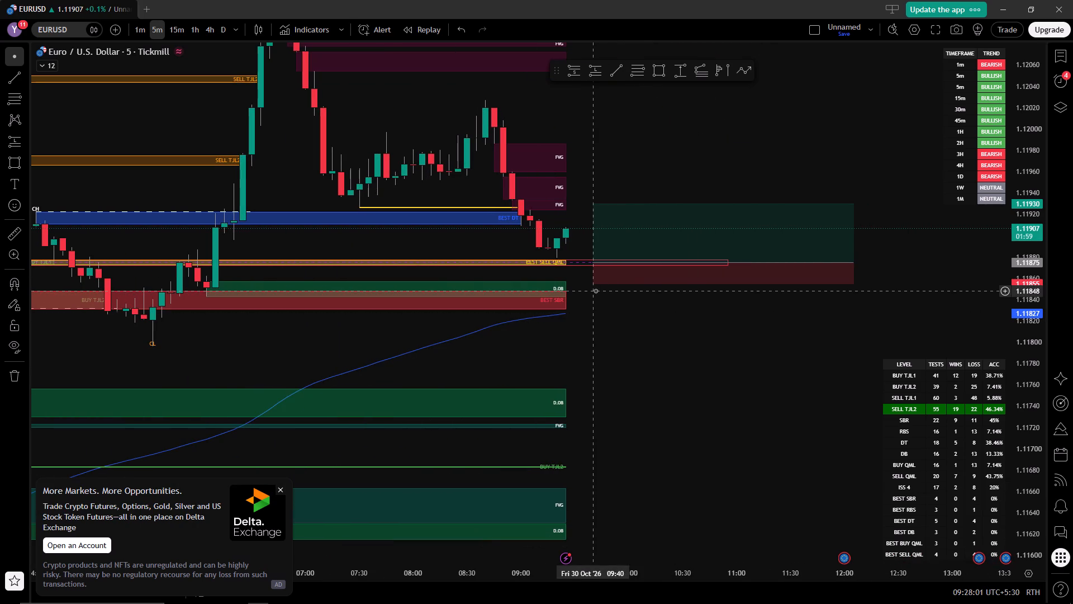
drag(680, 375, 790, 363)
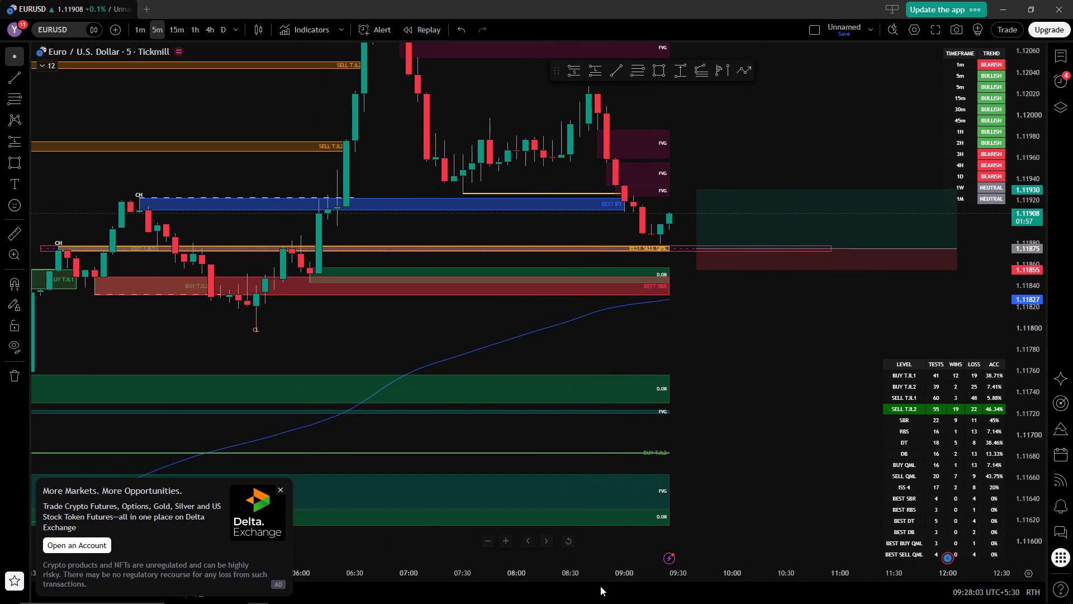
drag(600, 586, 659, 574)
drag(638, 577, 736, 540)
drag(851, 339, 818, 340)
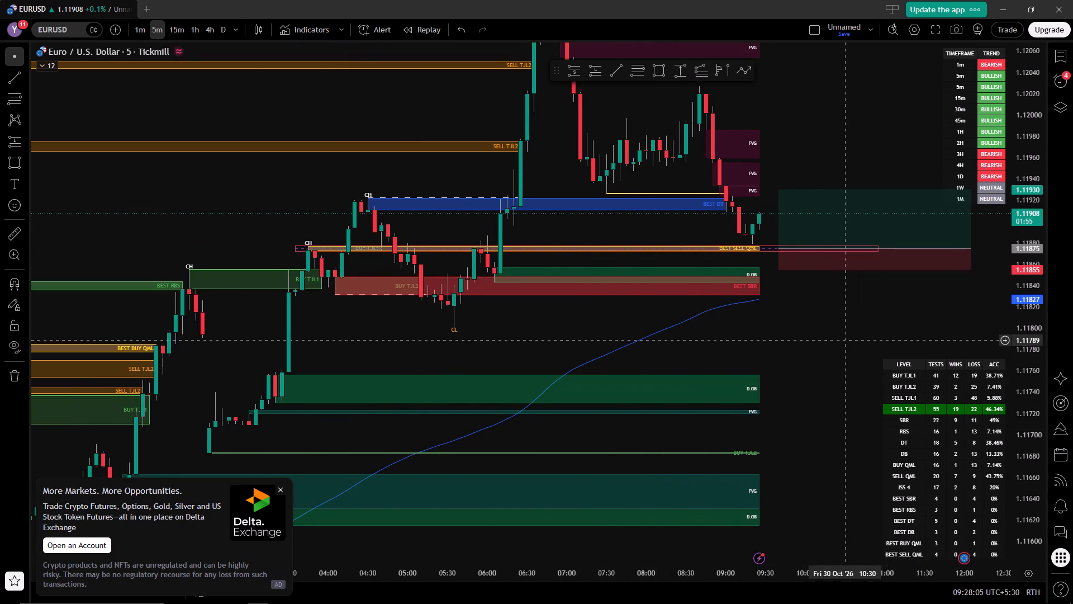
drag(818, 340, 762, 329)
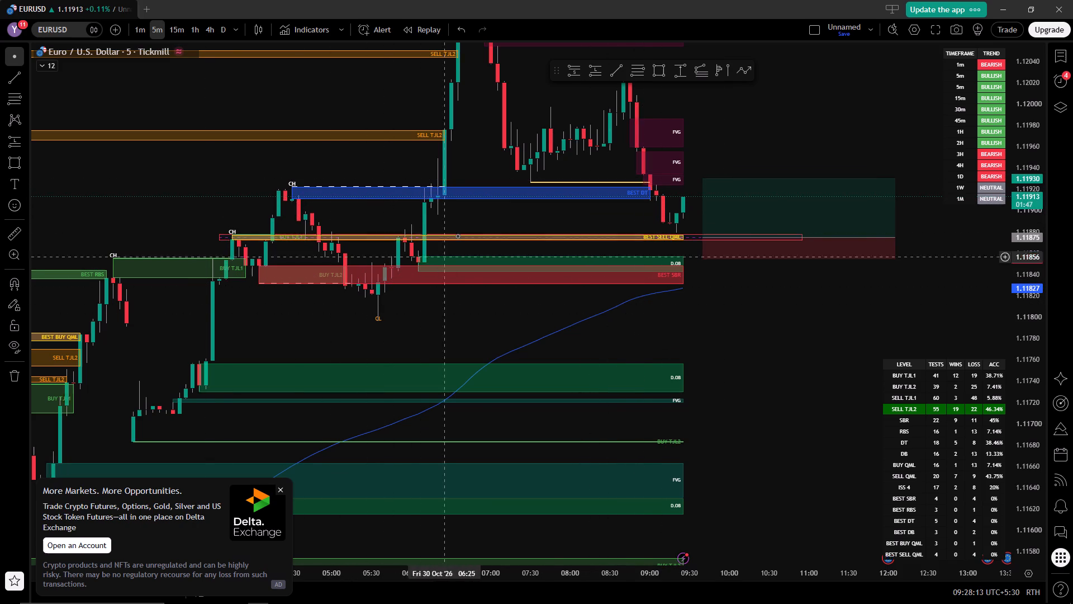
drag(601, 210, 544, 287)
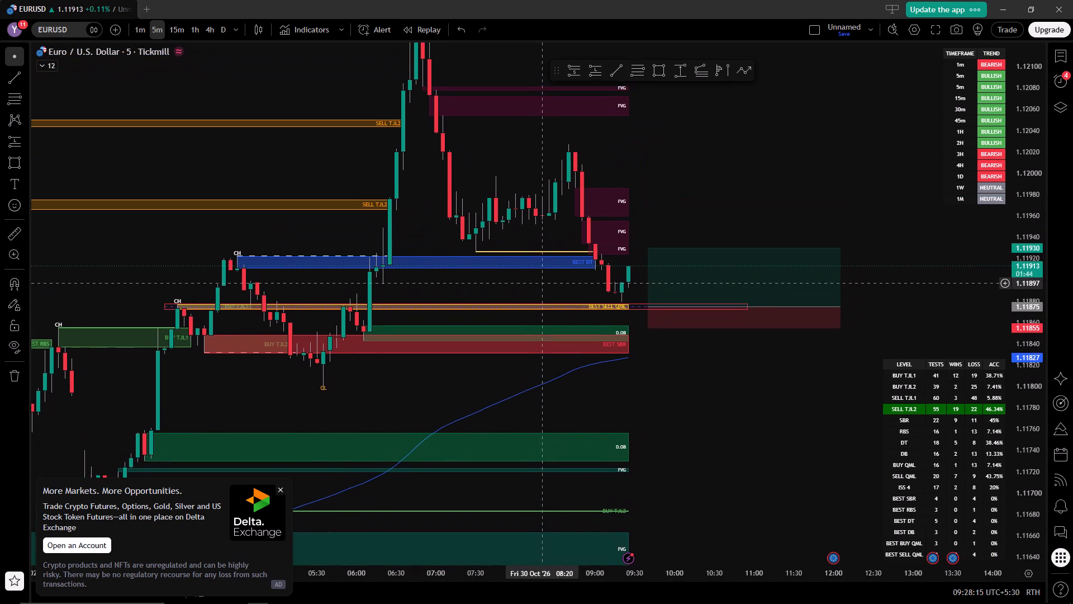
drag(544, 287, 434, 229)
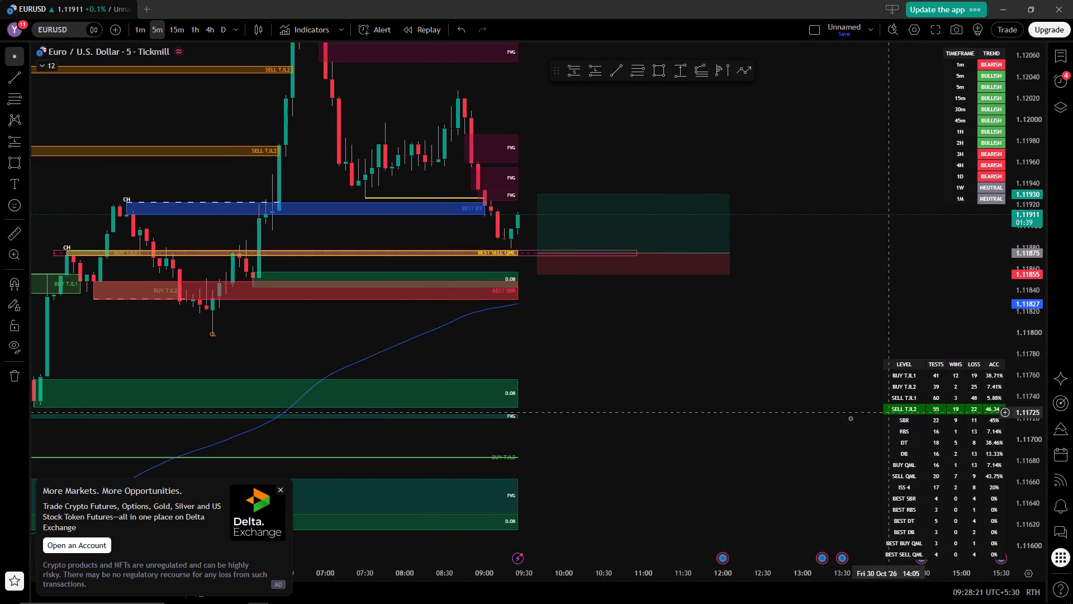
double_click(765, 397)
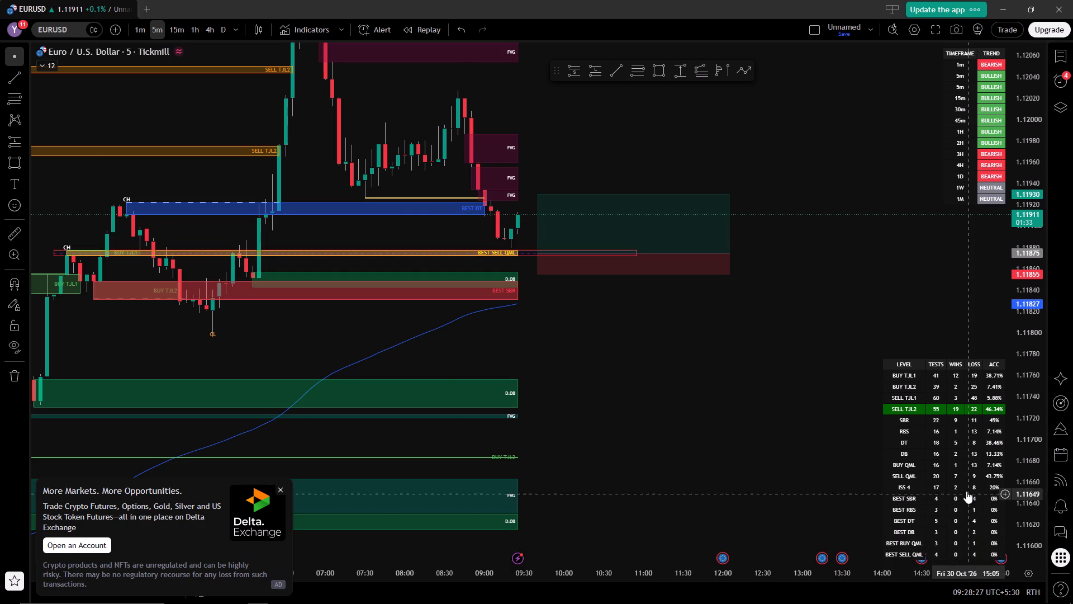
Examine the indicator's zones near the long position and marked rectangle on the 1-minute EURUSD chart.
click(140, 25)
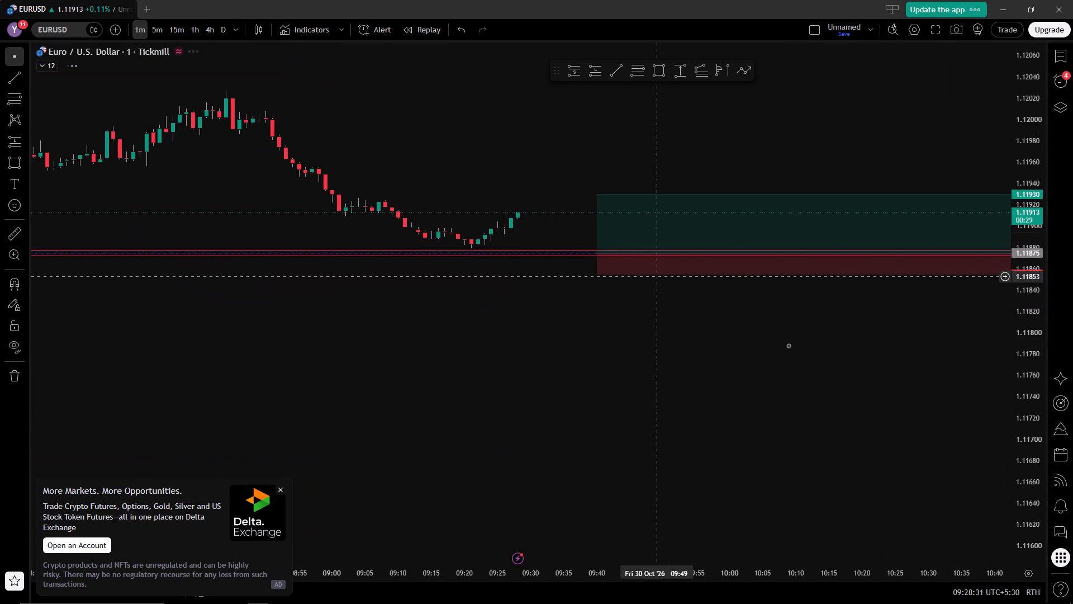
drag(535, 574, 738, 561)
click(739, 559)
drag(782, 489, 677, 488)
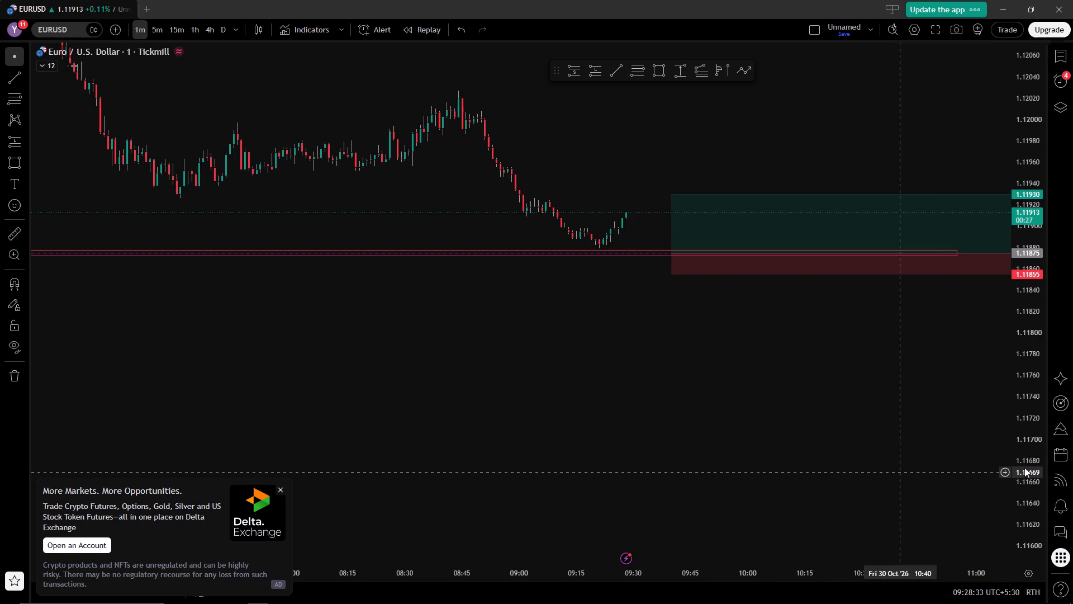
drag(1041, 488, 1008, 374)
drag(561, 437, 648, 470)
click(649, 473)
drag(482, 579, 662, 556)
drag(711, 454, 695, 482)
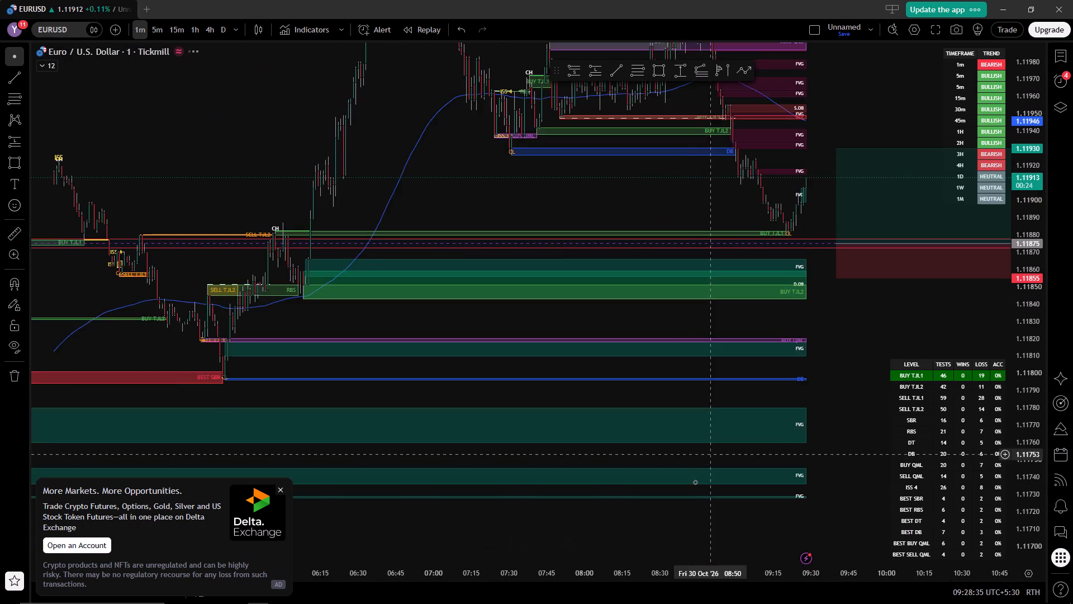
drag(695, 482, 638, 504)
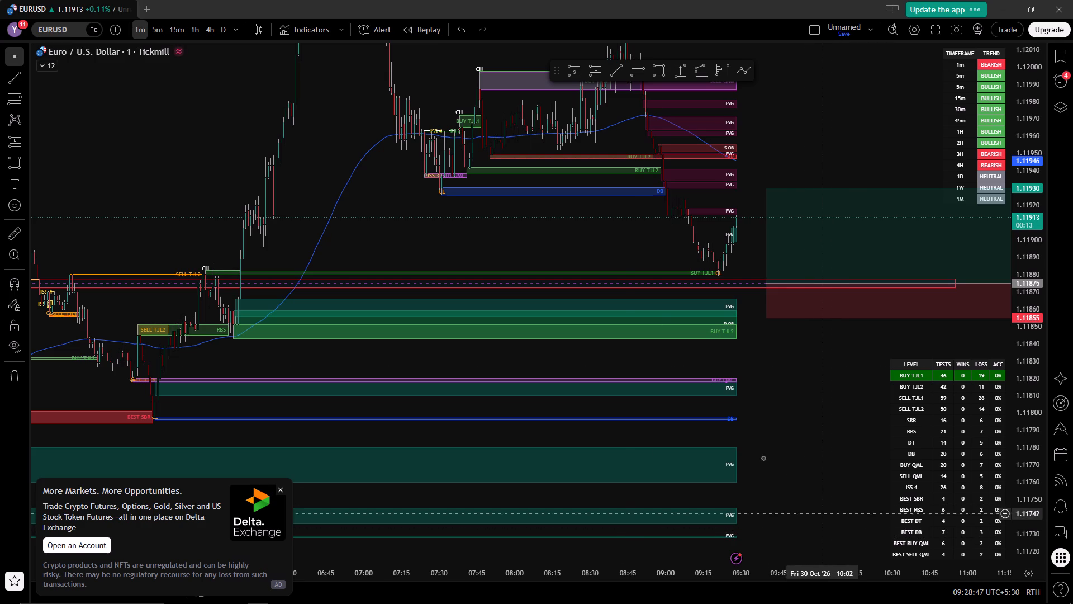
Examine the indicator's zones near the long position and marked rectangle on the 15-minute EURUSD chart.
double_click(170, 29)
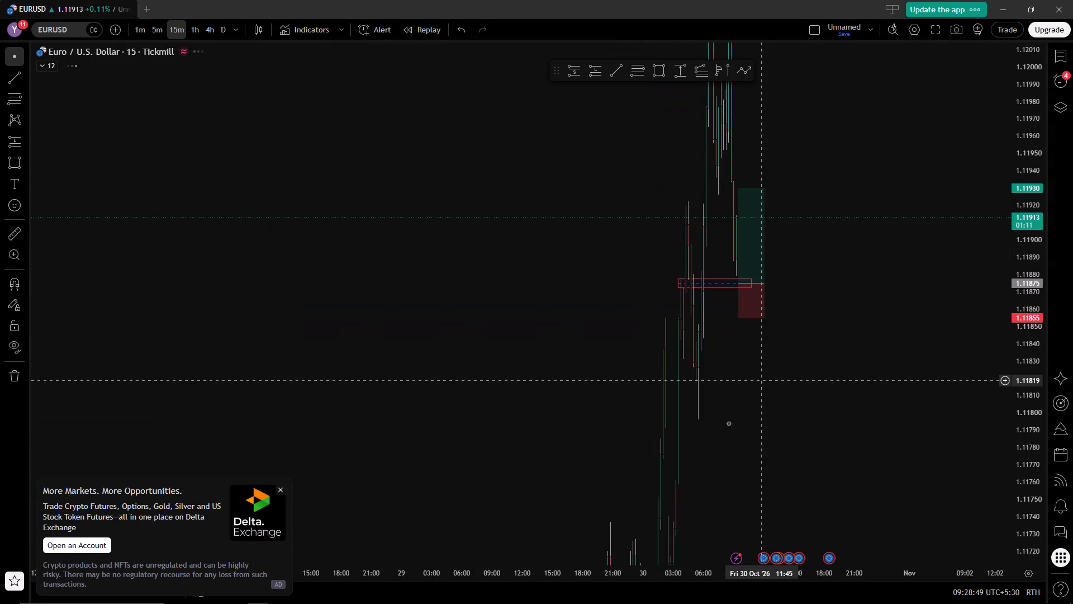
drag(695, 575, 409, 563)
click(401, 559)
drag(1033, 269, 1029, 319)
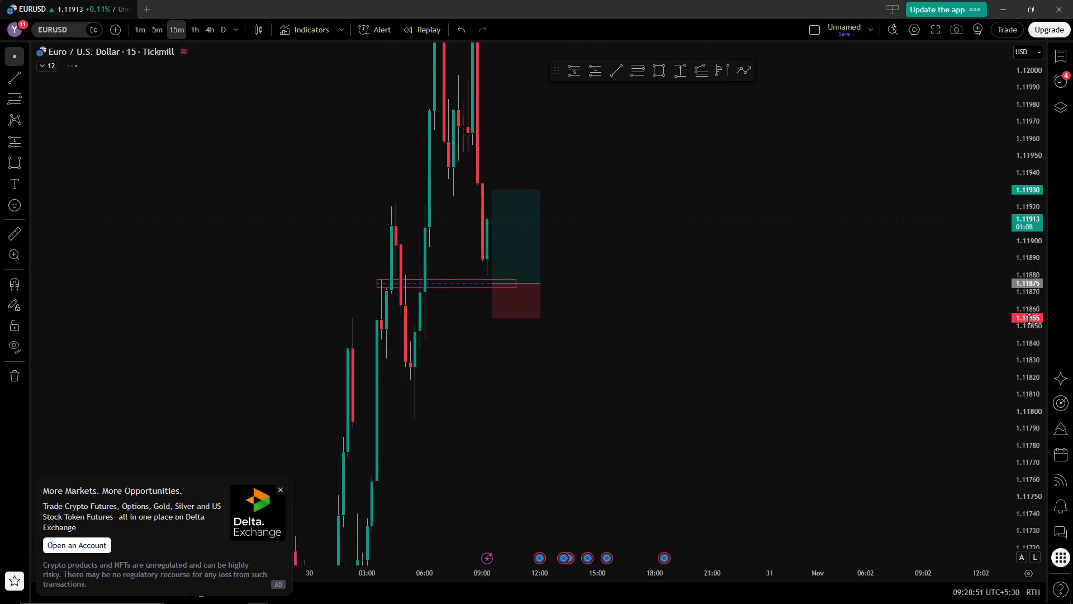
drag(1029, 319, 941, 519)
drag(572, 461, 621, 450)
drag(638, 445, 650, 443)
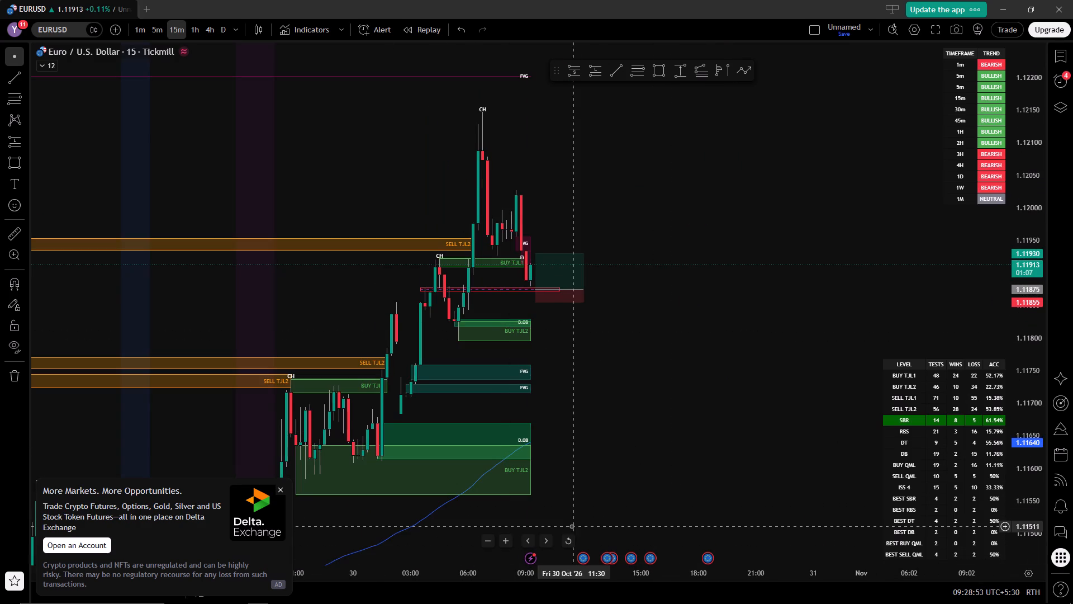
drag(695, 414, 700, 420)
double_click(700, 420)
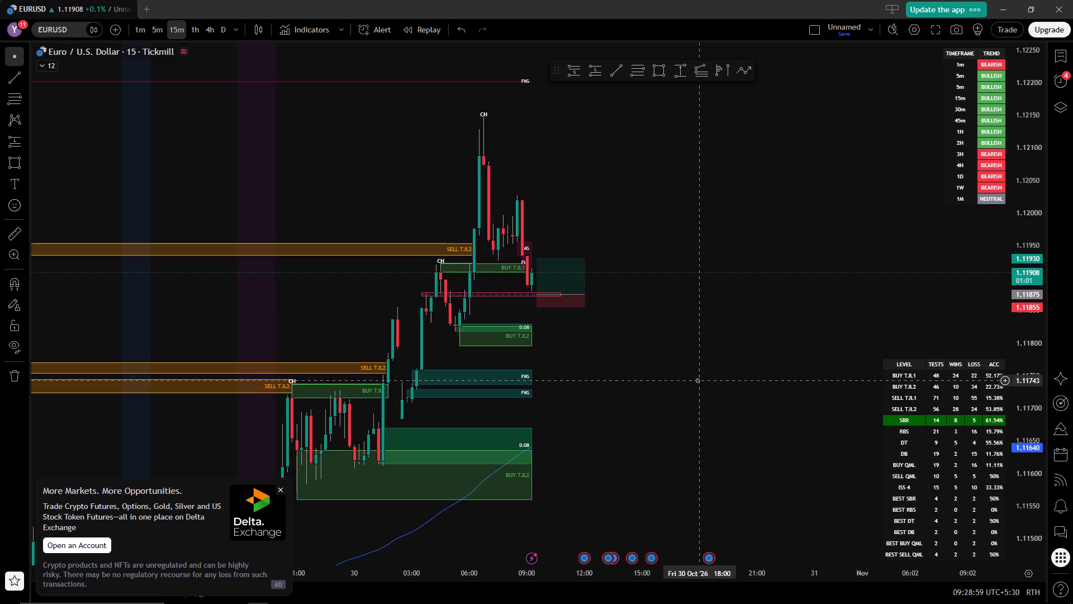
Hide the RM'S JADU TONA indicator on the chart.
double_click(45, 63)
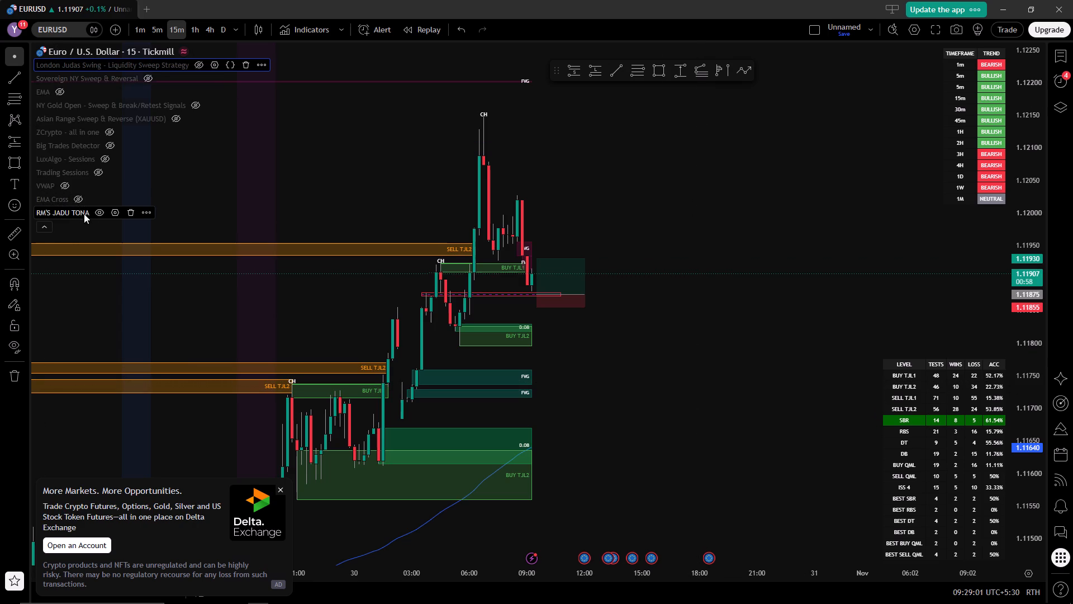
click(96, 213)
Examine the plain 5-minute EURUSD candles and recent swings in relation to the long position and marked rectangle.
click(155, 29)
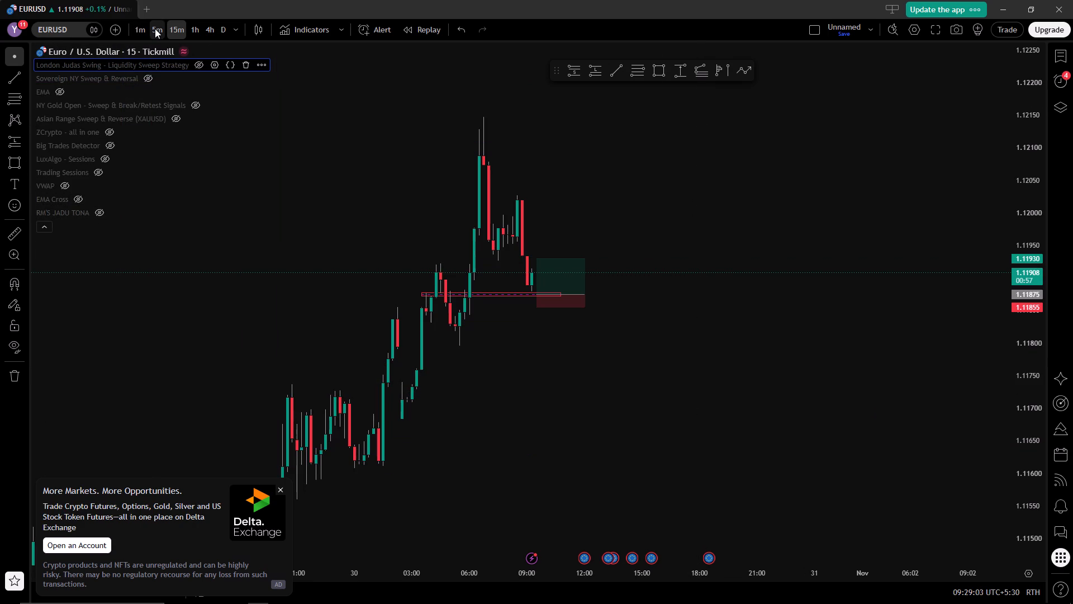
drag(697, 415, 754, 407)
click(756, 408)
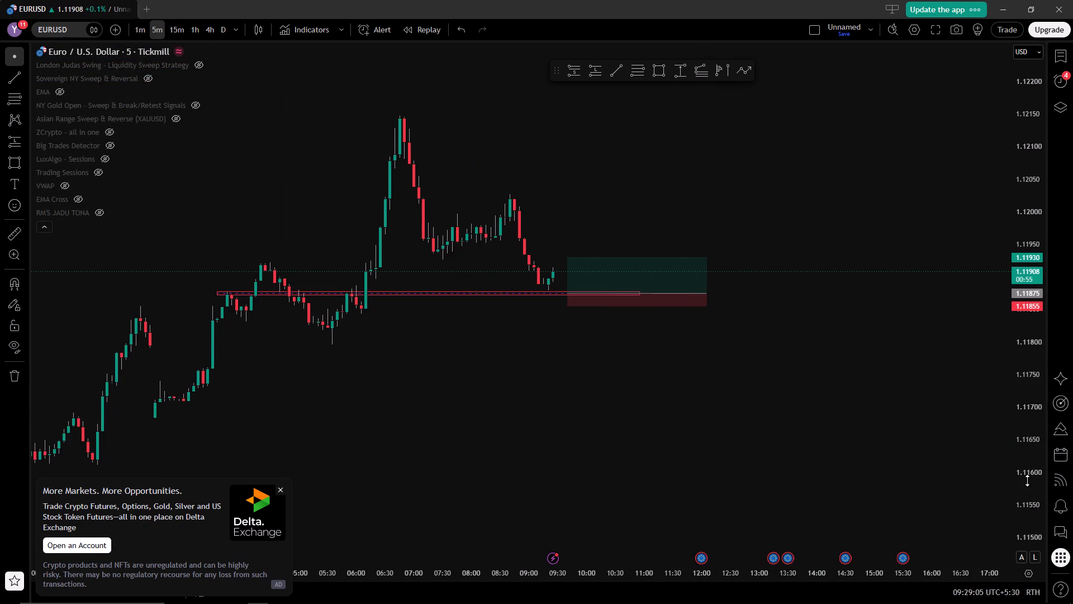
drag(1027, 480, 1029, 374)
drag(1029, 365, 1028, 358)
drag(656, 439, 723, 449)
click(723, 449)
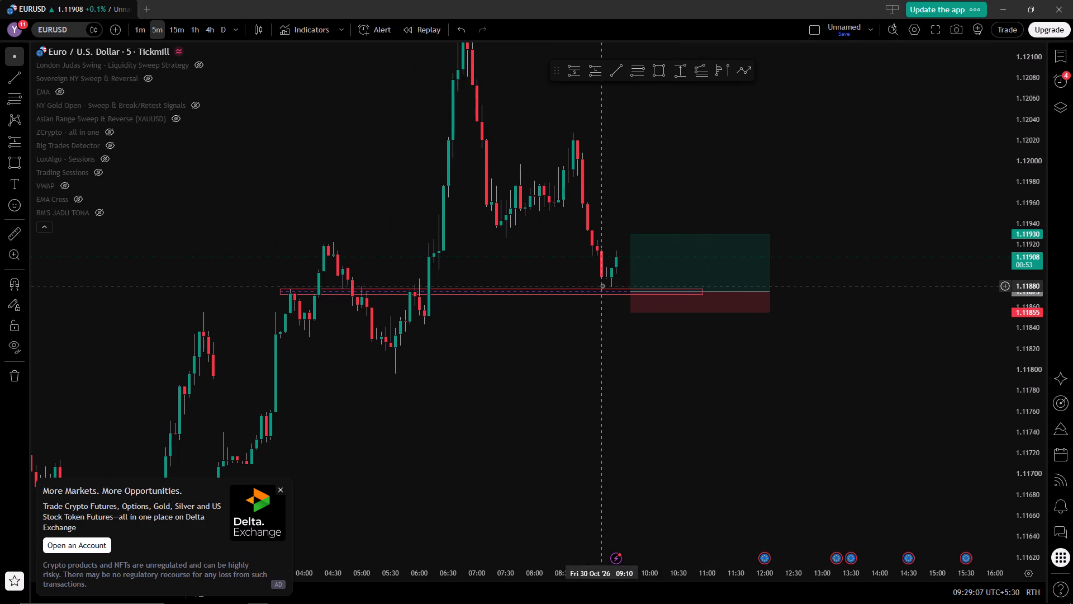
drag(1025, 489, 1018, 265)
click(1017, 261)
drag(670, 443, 749, 461)
click(749, 461)
drag(1024, 372, 1001, 468)
drag(809, 443, 816, 447)
click(816, 448)
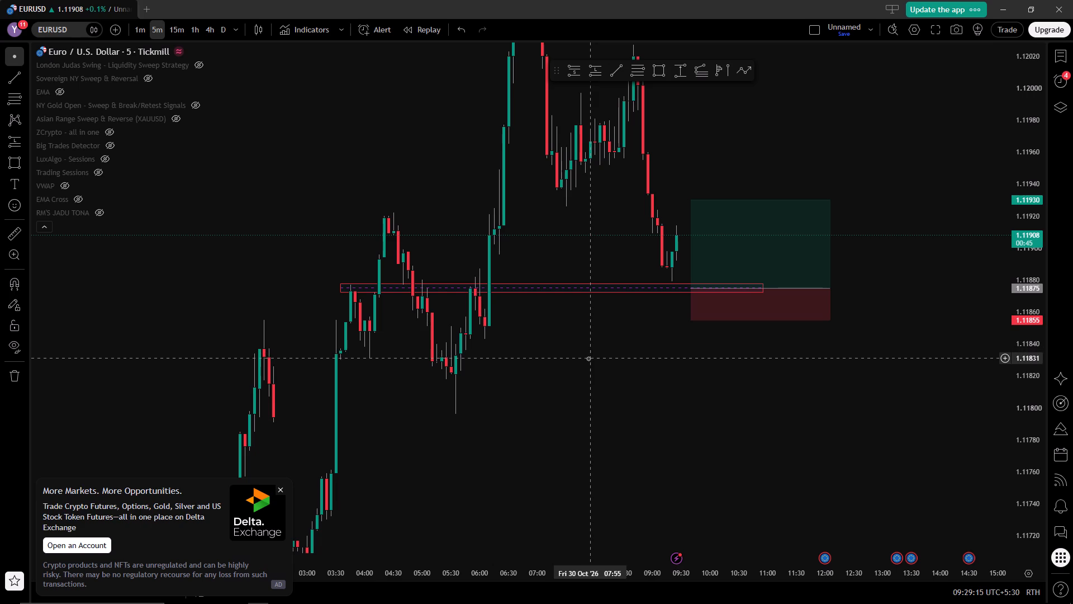
drag(619, 430, 541, 516)
click(541, 516)
drag(1036, 305, 1006, 362)
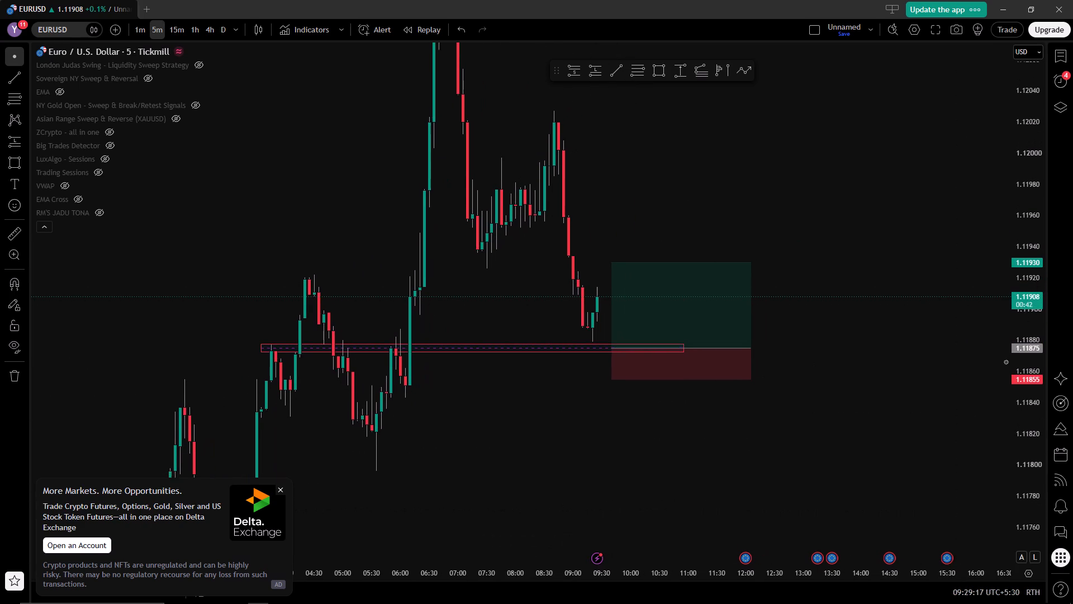
drag(1006, 362, 995, 369)
drag(695, 450, 696, 474)
click(696, 474)
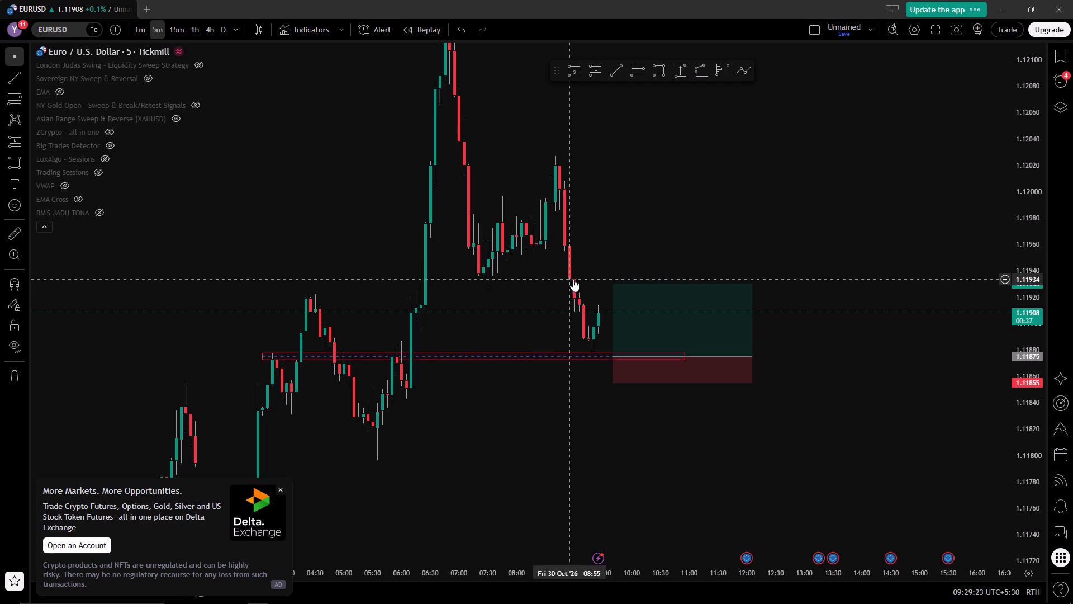
Preview a Fibonacci retracement from the recent swing high at about 1.12027 down to about 1.11878 near the rectangle.
double_click(637, 68)
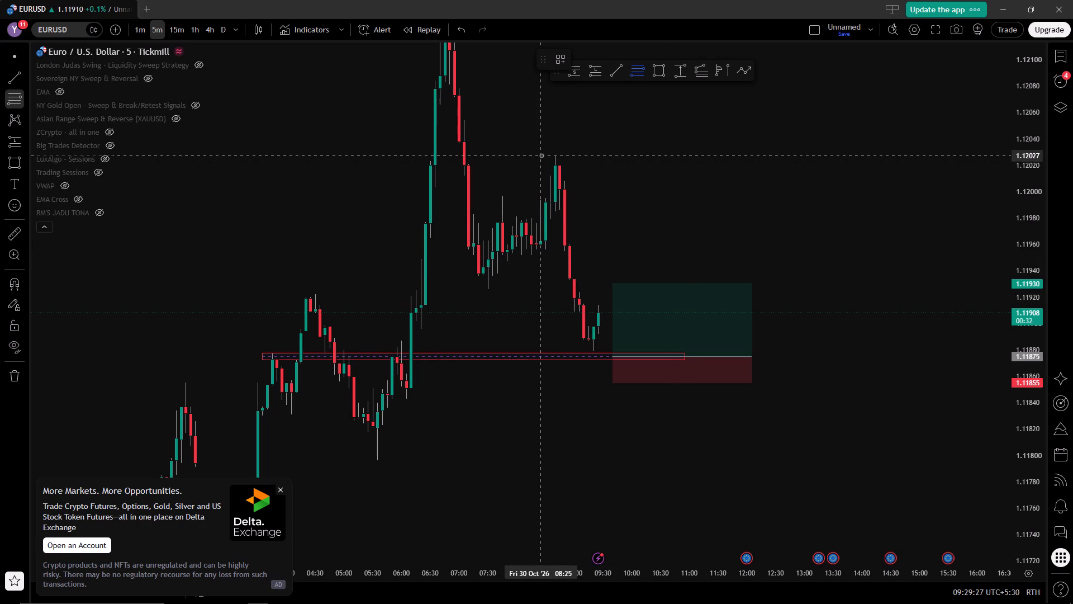
click(542, 155)
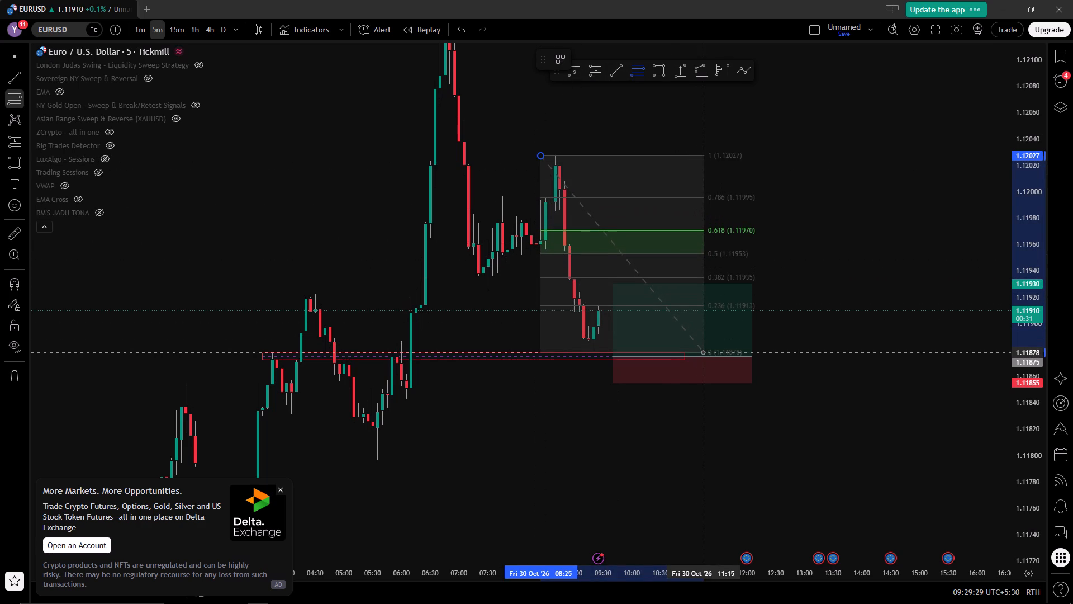
right_click(703, 352)
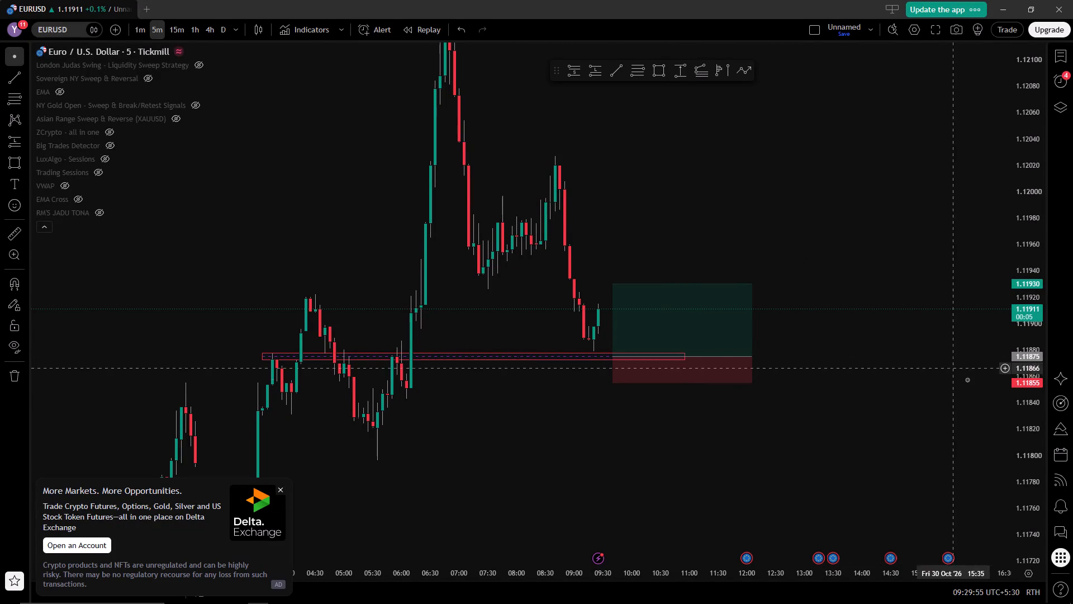
Draw a rectangle zone at the 07:15 swing low on the 5-minute chart, from about 1.11926 to 1.11938, extending to about 11:05.
drag(1028, 469, 1067, 284)
drag(837, 298, 914, 295)
click(919, 298)
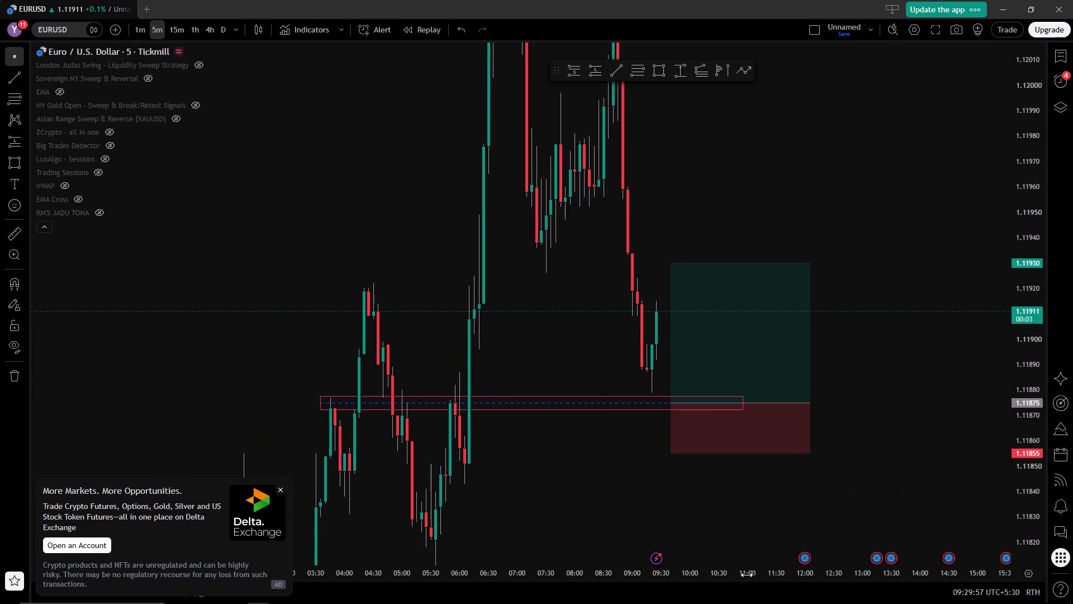
drag(747, 575, 644, 575)
drag(900, 435, 908, 469)
click(660, 73)
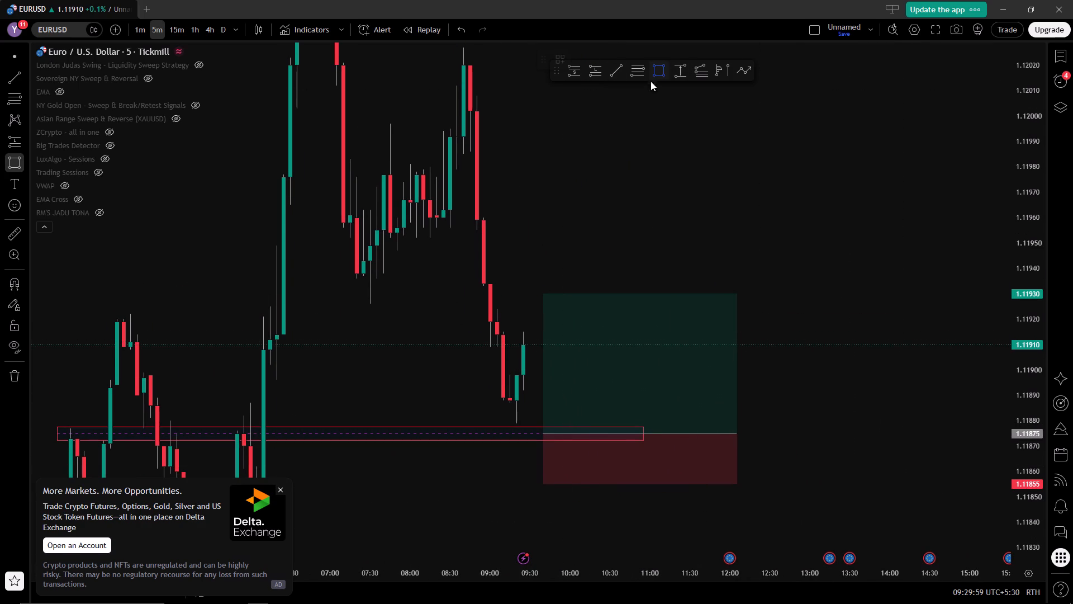
click(353, 304)
drag(358, 301, 364, 300)
drag(359, 303, 529, 277)
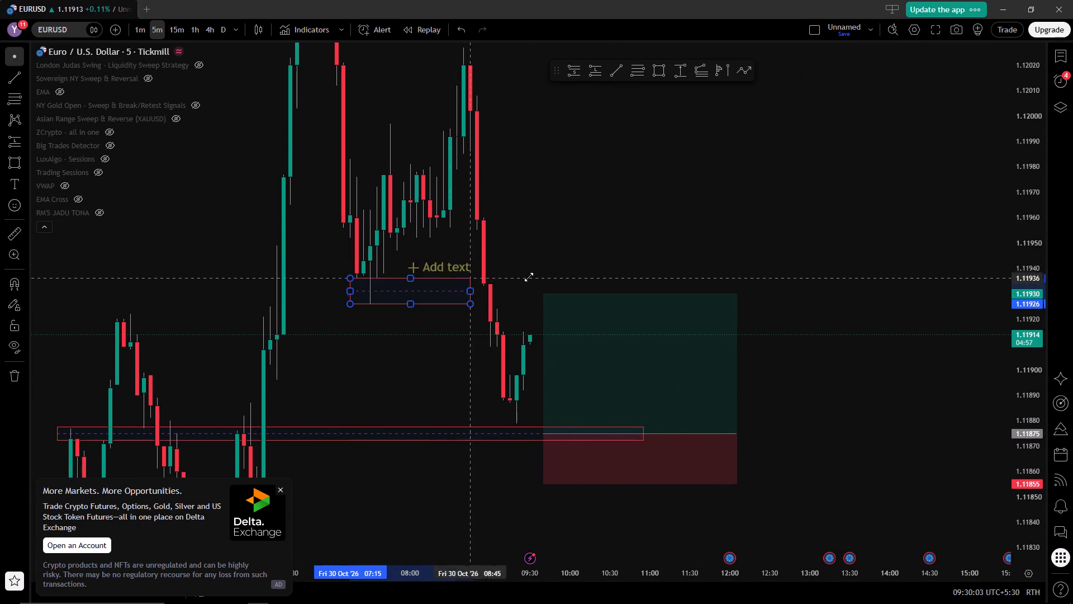
drag(529, 277, 658, 273)
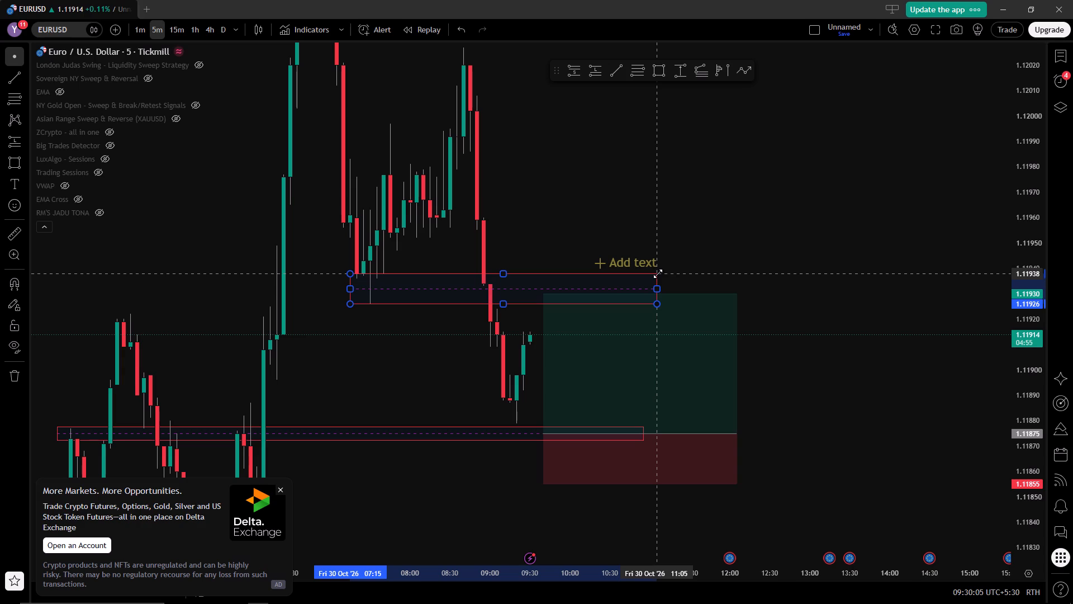
drag(658, 273, 658, 273)
click(797, 266)
click(899, 328)
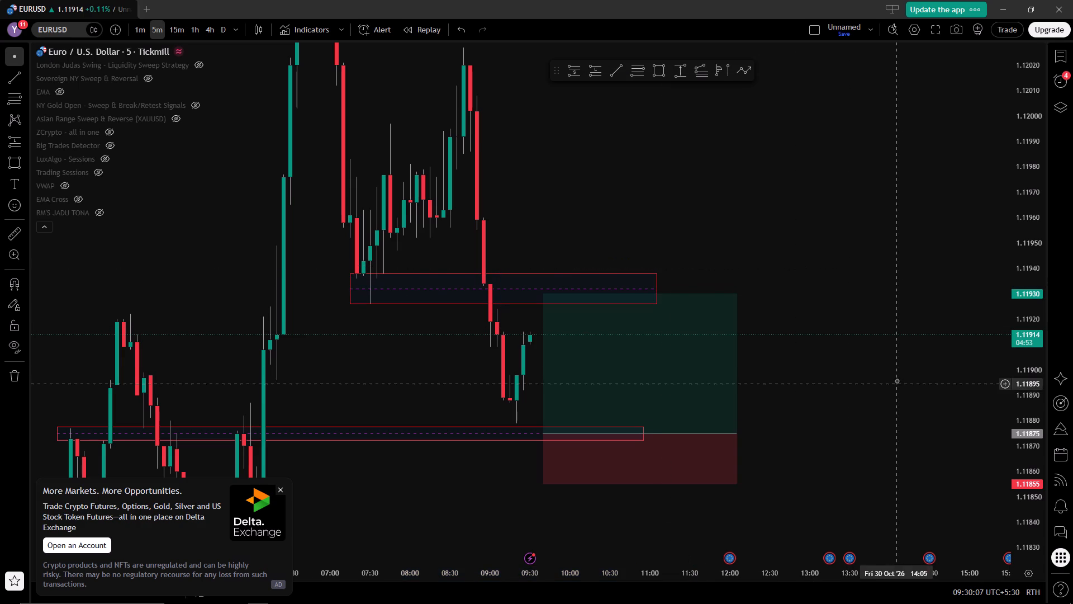
Examine the latest 5-minute candles in relation to the upper rectangle, the lower entry rectangle and the long position's target.
drag(615, 135, 662, 215)
click(662, 215)
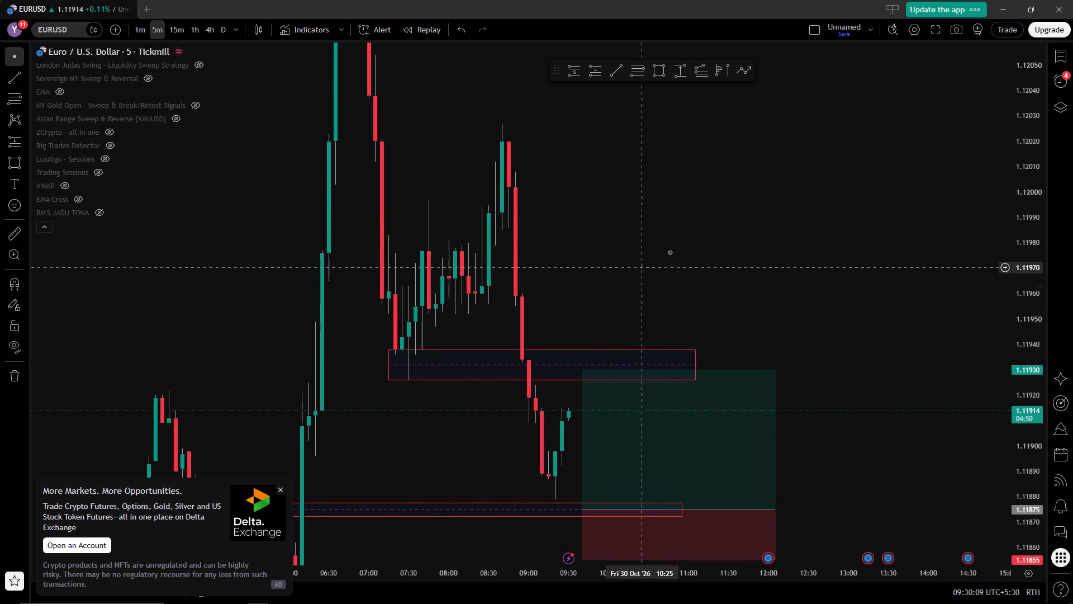
drag(670, 252, 703, 233)
drag(853, 224, 871, 182)
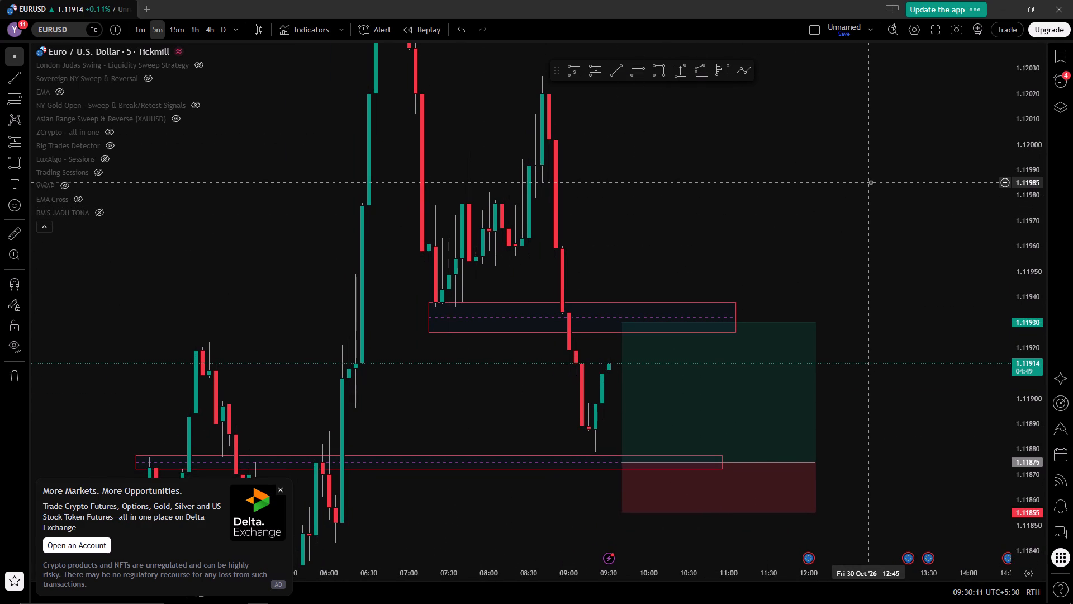
drag(1022, 436, 1053, 353)
drag(986, 366, 1034, 348)
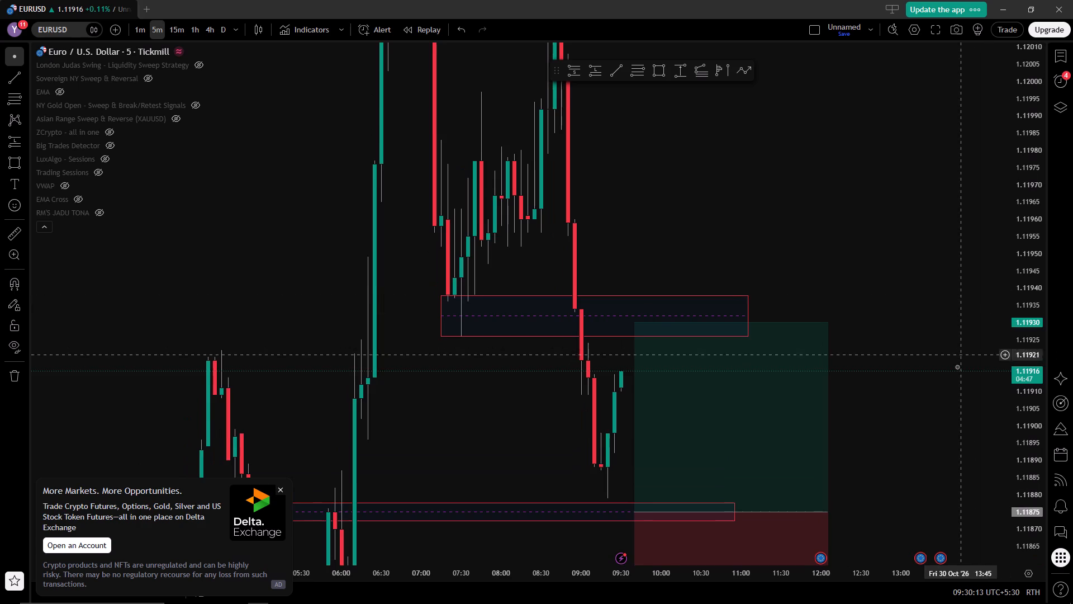
drag(957, 367, 1001, 302)
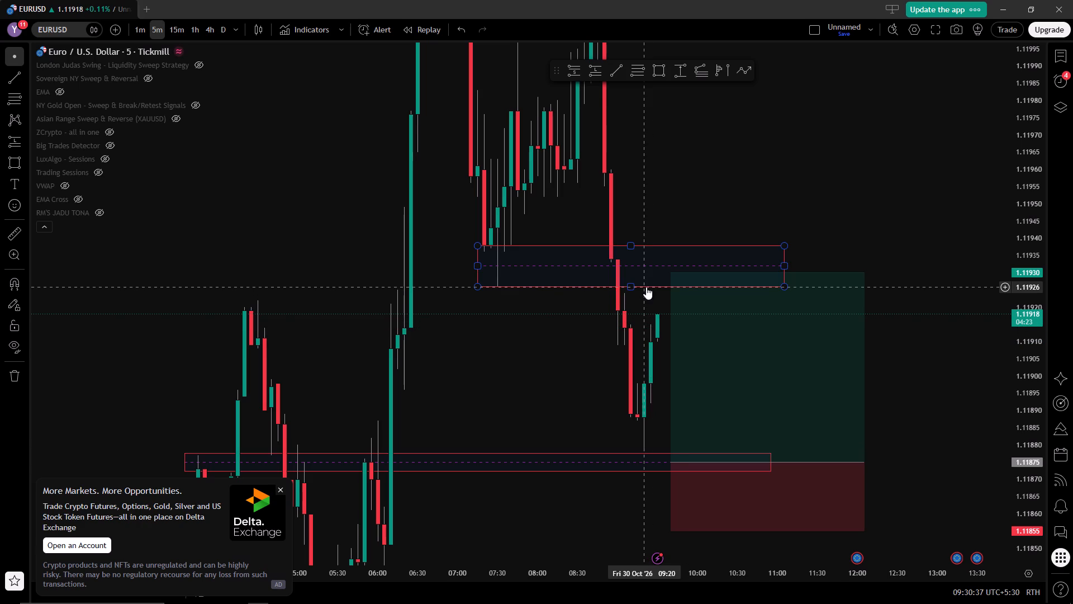
drag(1042, 468, 1041, 460)
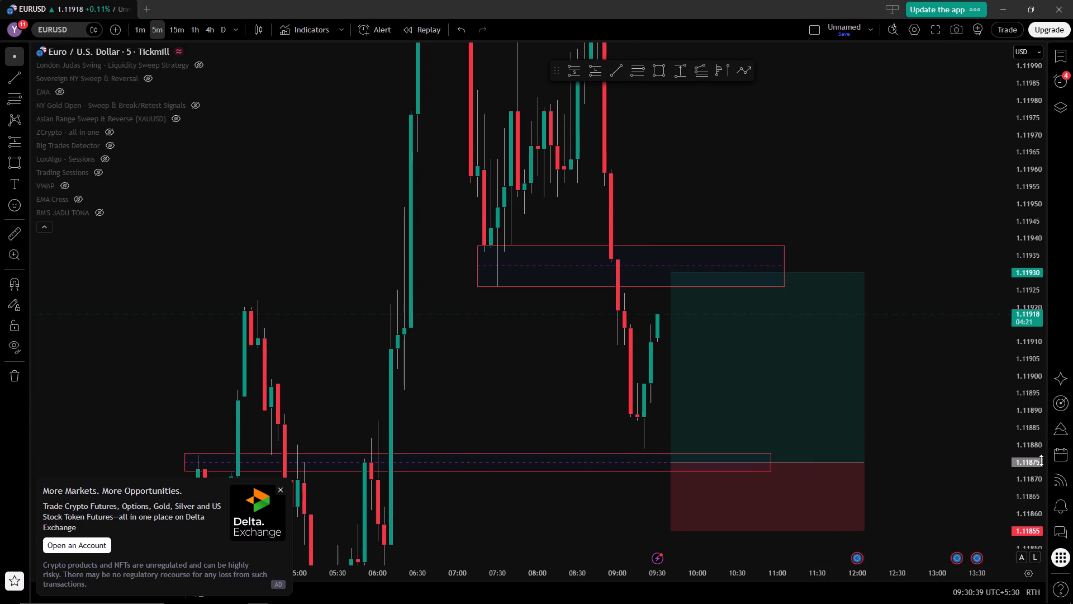
drag(1041, 460, 1025, 377)
drag(985, 379, 988, 394)
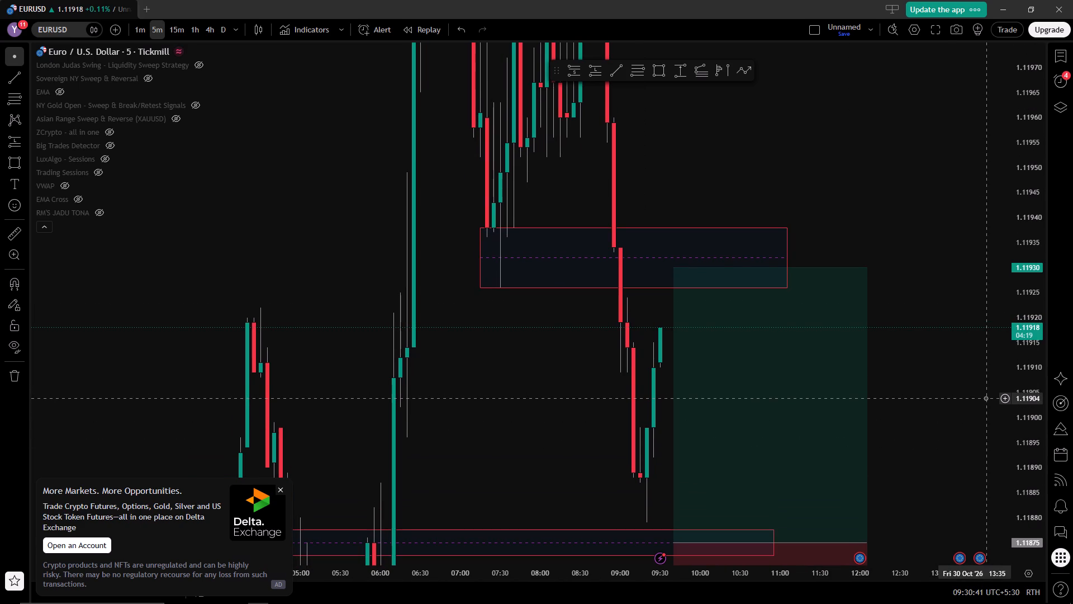
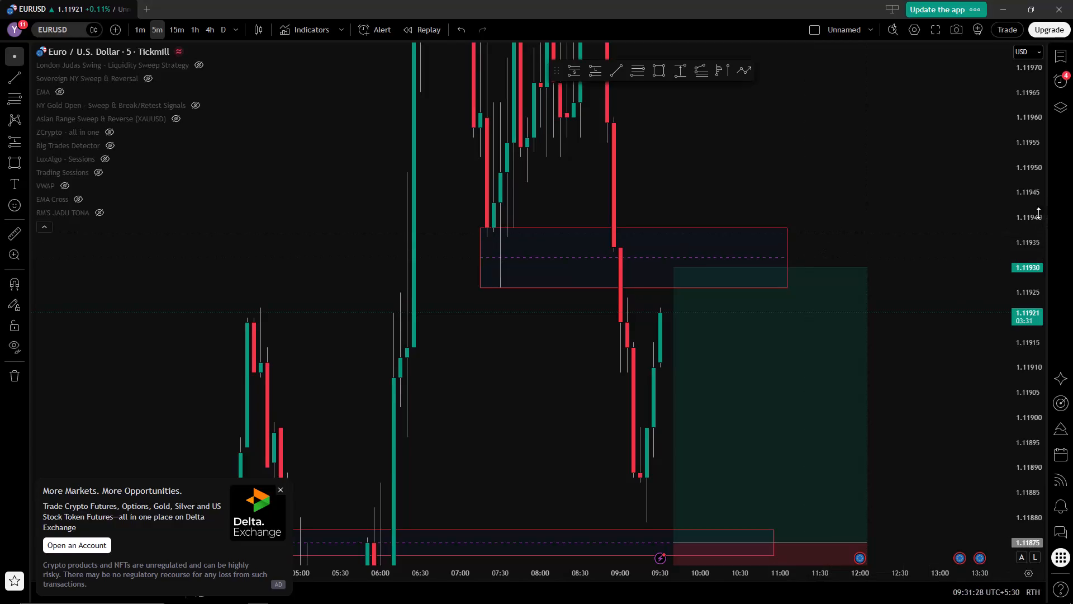
Examine the wider 5-minute EURUSD swings, including the early-morning rally and lows before 06:00, in relation to the two rectangle zones.
drag(1036, 202, 951, 584)
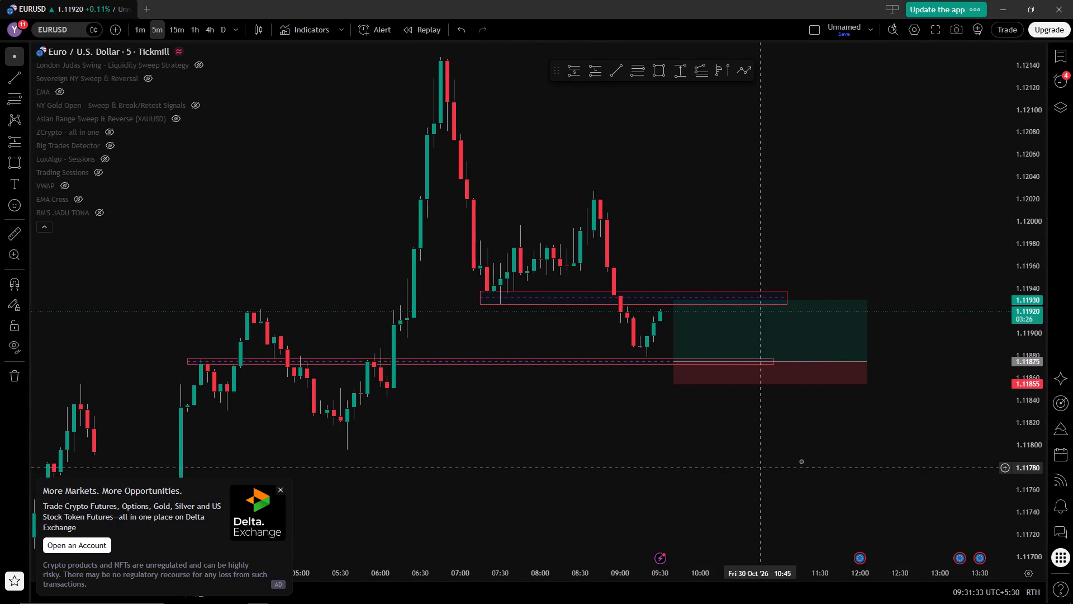
drag(1020, 518, 1042, 446)
drag(867, 507, 912, 456)
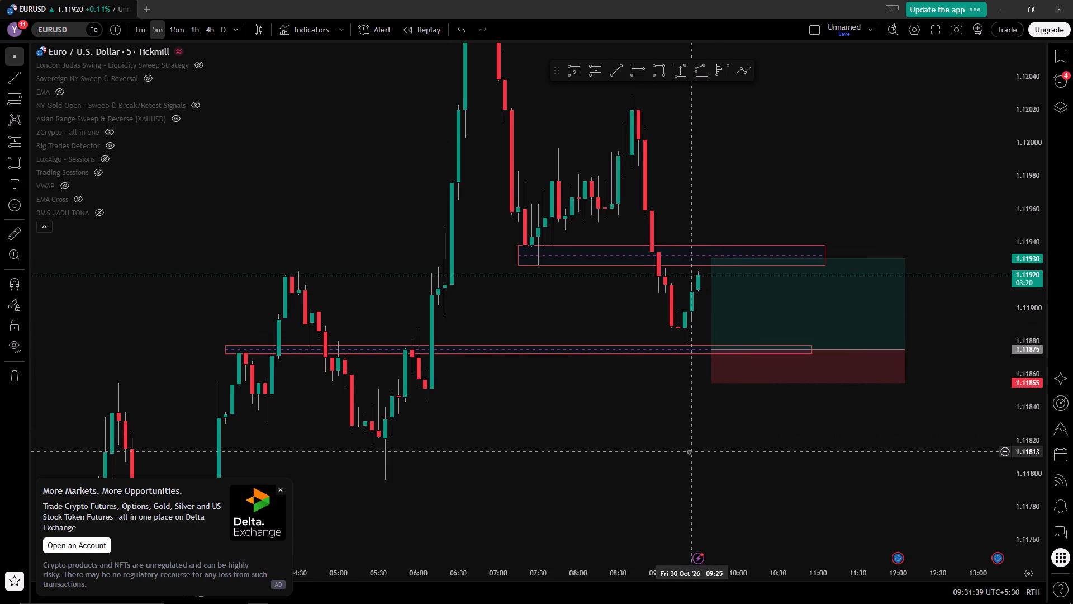
drag(688, 452, 649, 480)
click(649, 480)
drag(649, 480, 765, 265)
drag(1022, 225, 977, 399)
drag(819, 395, 793, 419)
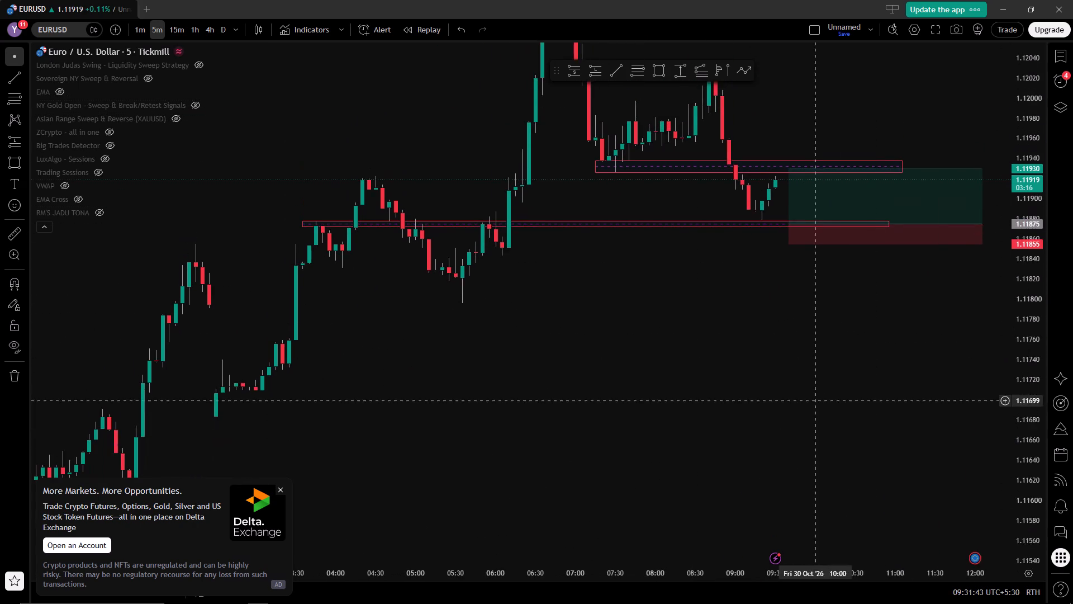
drag(793, 419, 728, 448)
drag(613, 421, 744, 346)
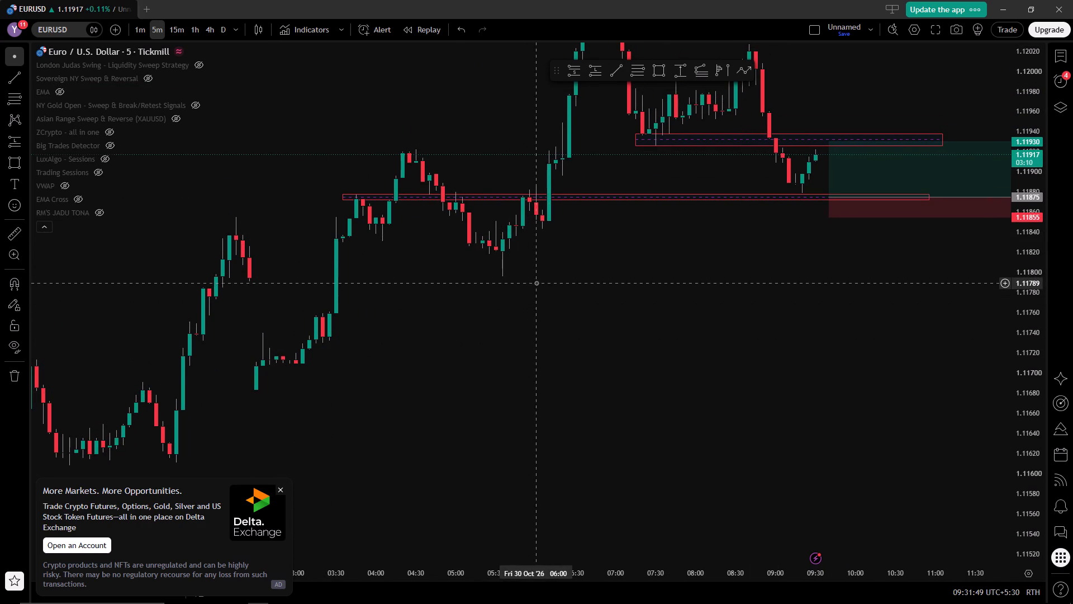
drag(614, 278, 532, 336)
Examine the latest 5-minute candles around 09:30 up close against the long position's entry, stop and target and both rectangles.
drag(1028, 448, 1048, 291)
drag(753, 433, 758, 490)
click(758, 490)
drag(880, 422, 795, 480)
drag(1025, 474, 1036, 388)
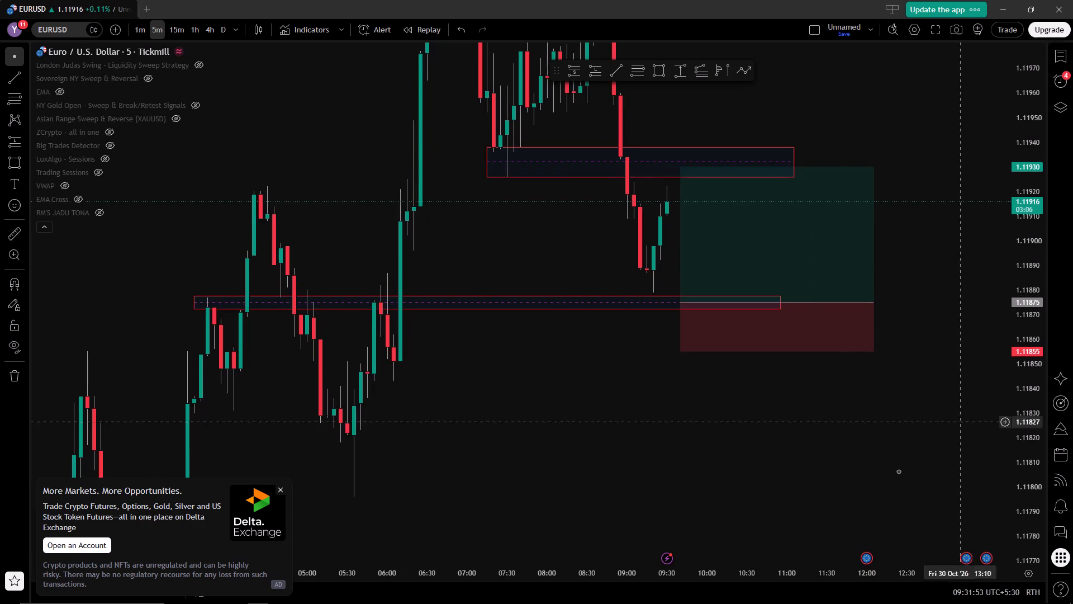
drag(786, 490, 872, 506)
drag(790, 573, 572, 592)
drag(653, 498, 735, 523)
click(736, 523)
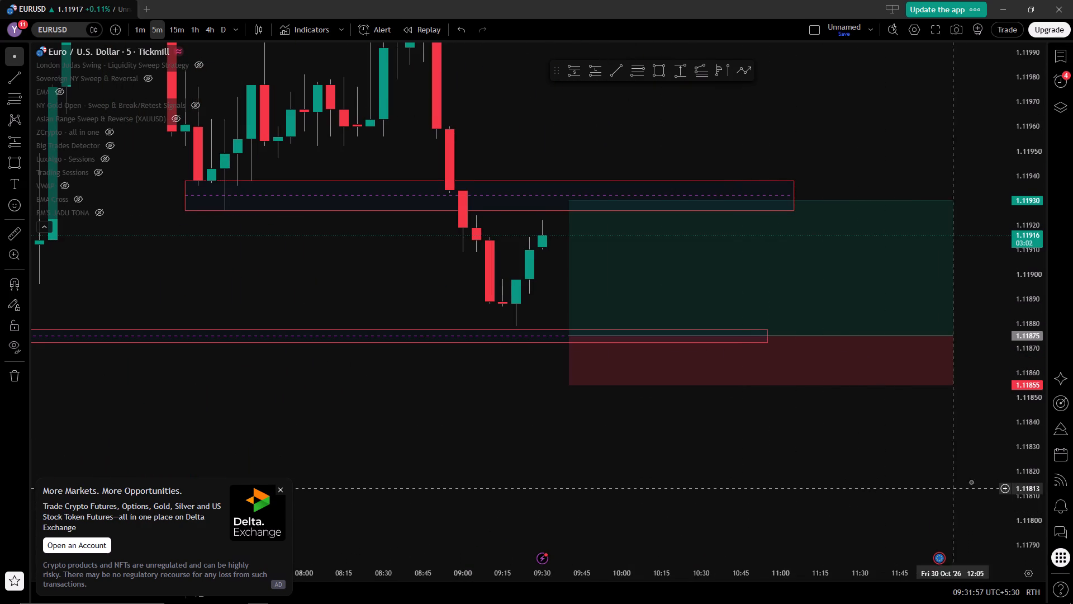
drag(1022, 490, 1047, 353)
drag(785, 476, 820, 497)
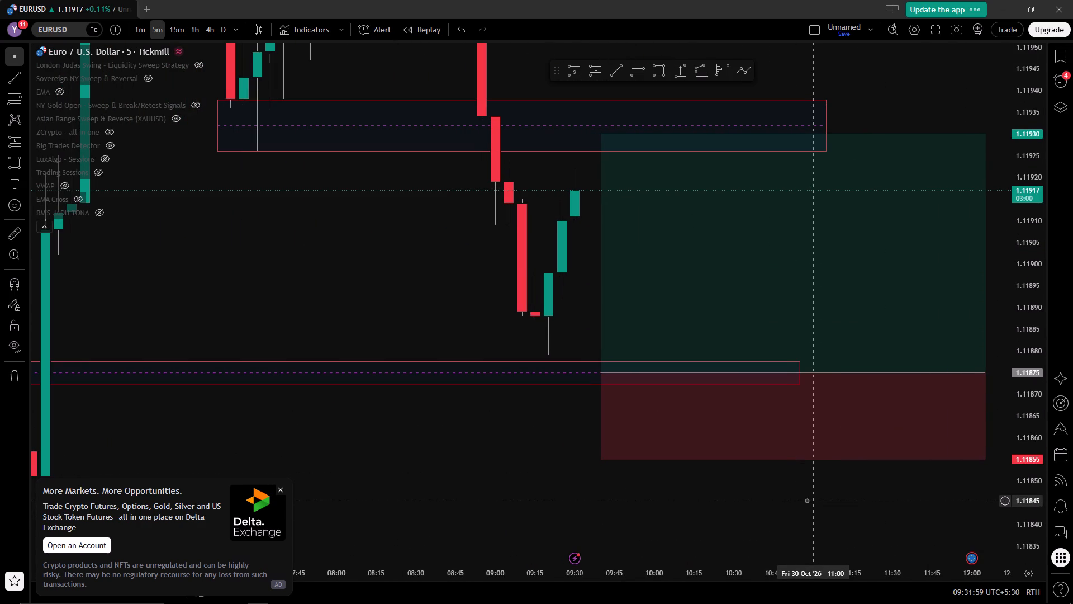
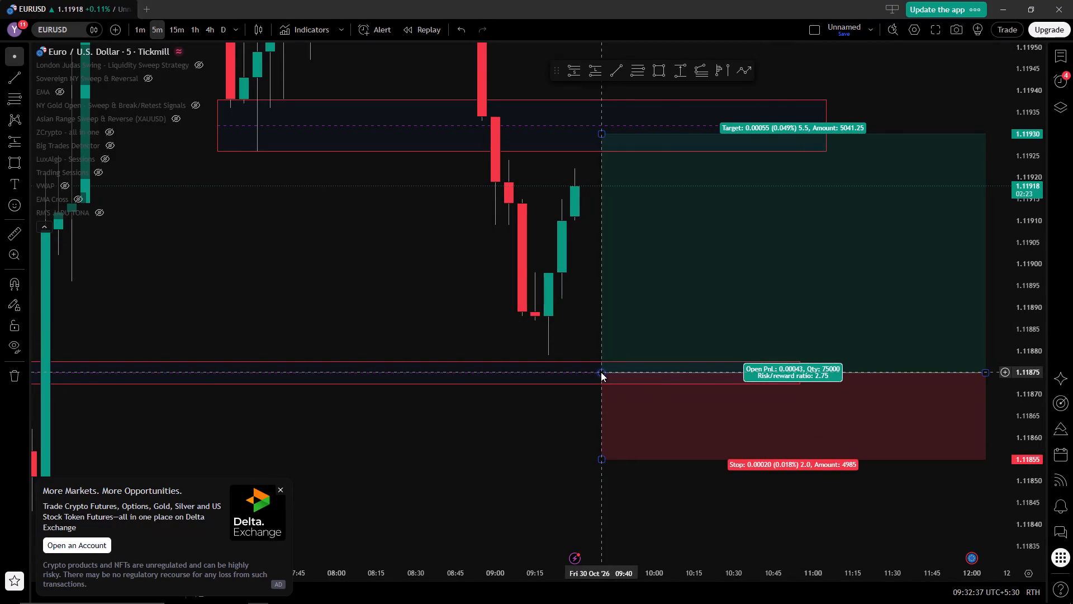
Move the start of the EURUSD long position later, to about 10:25, keeping its entry at 1.11875.
drag(601, 372, 718, 372)
click(607, 261)
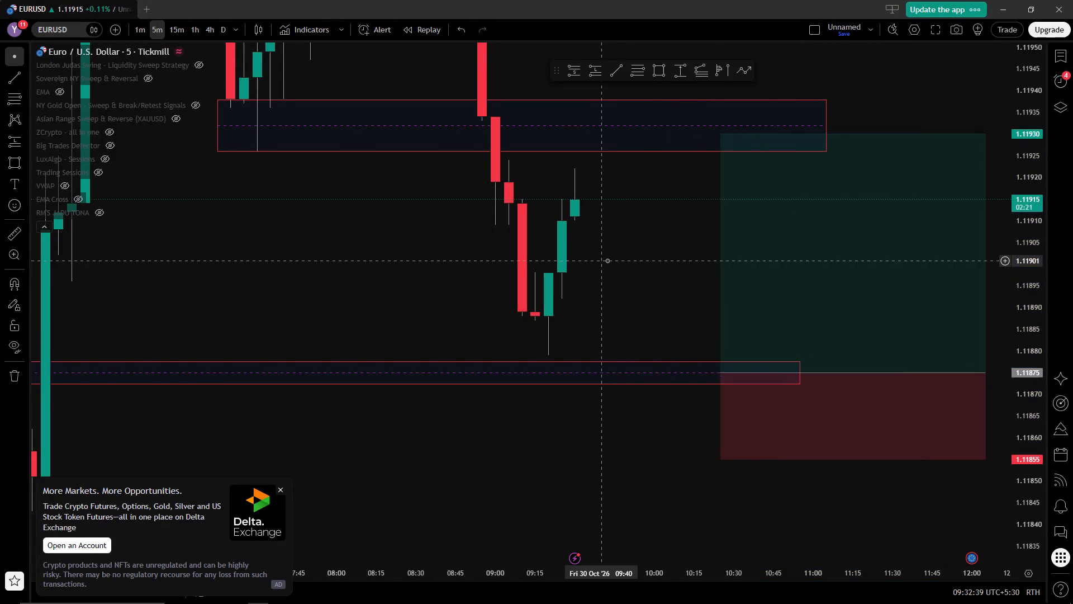
Place a short position starting at 09:45 with its entry at 1.11932, on the midline of the upper rectangle zone.
drag(607, 261, 611, 313)
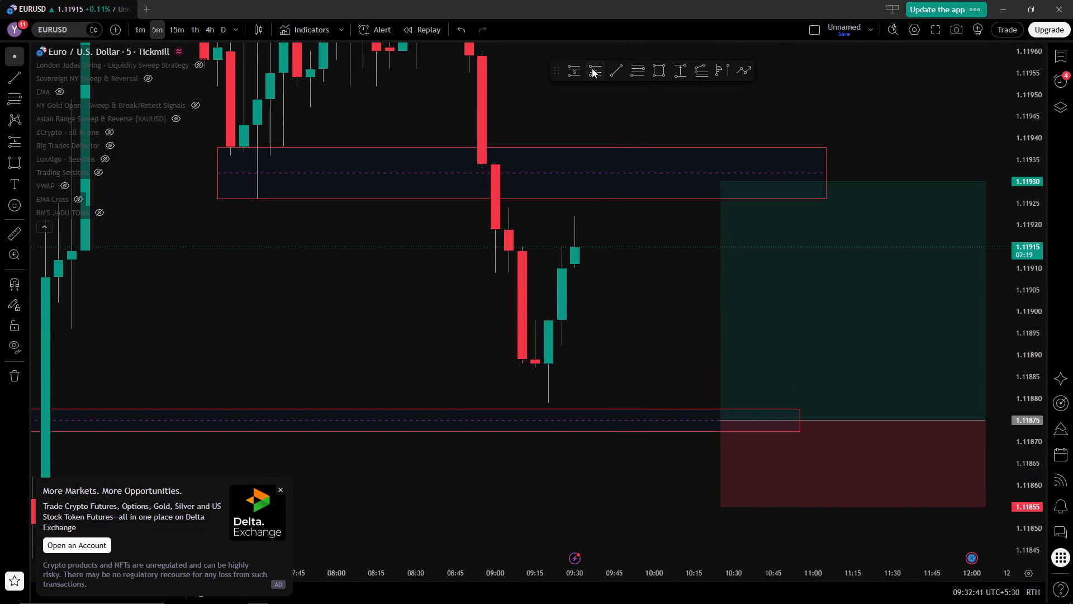
click(576, 65)
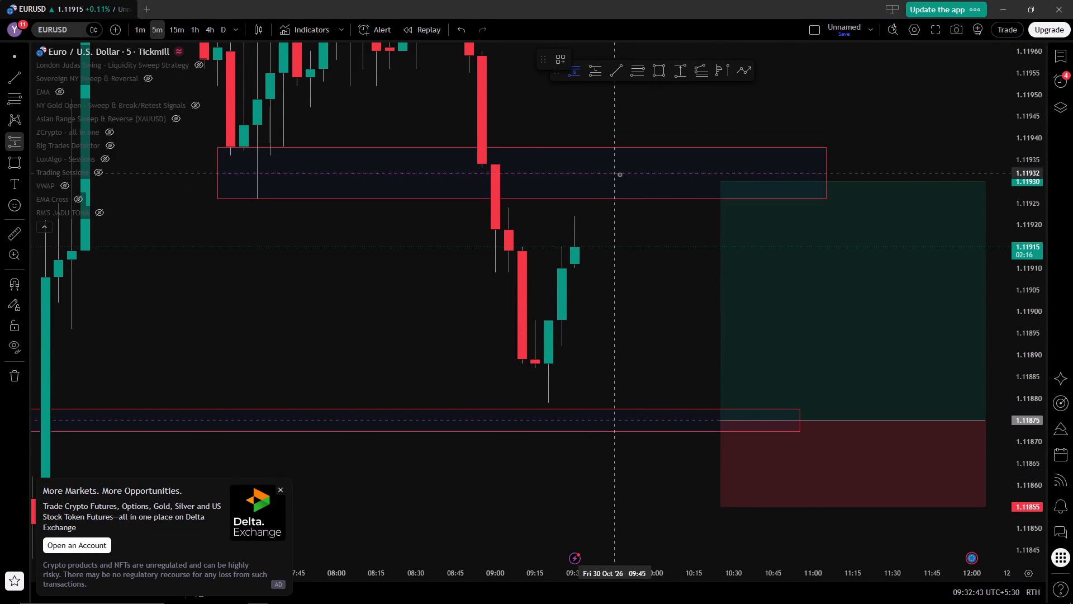
click(617, 172)
click(590, 300)
Tighten the short position's stop to 1.11961, above the upper rectangle zone.
drag(590, 302, 580, 323)
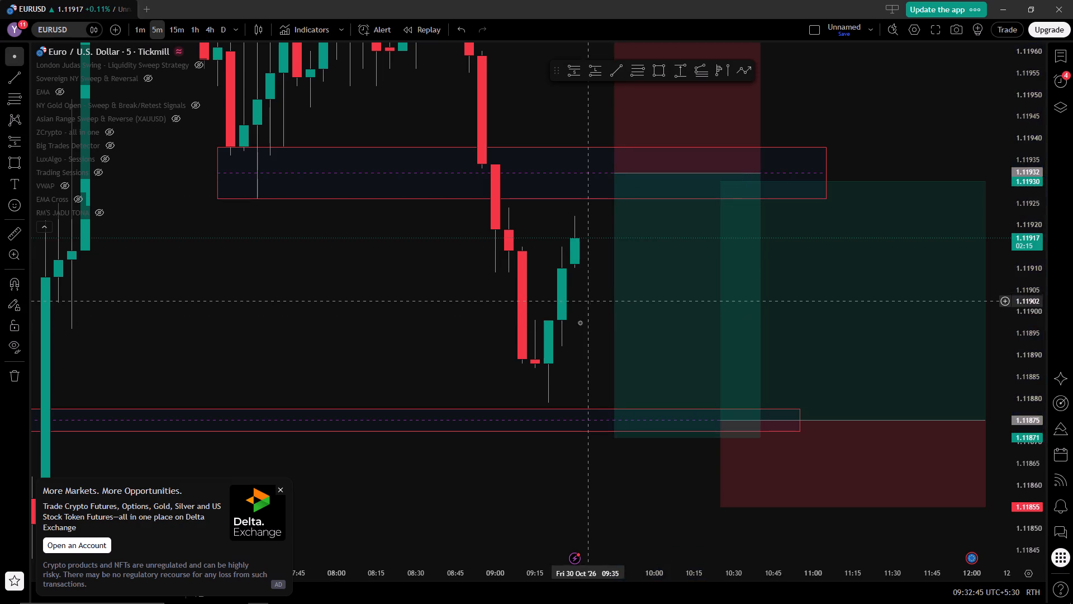
drag(580, 323, 561, 348)
click(561, 350)
drag(1034, 211, 1005, 352)
click(1003, 353)
drag(903, 157, 872, 225)
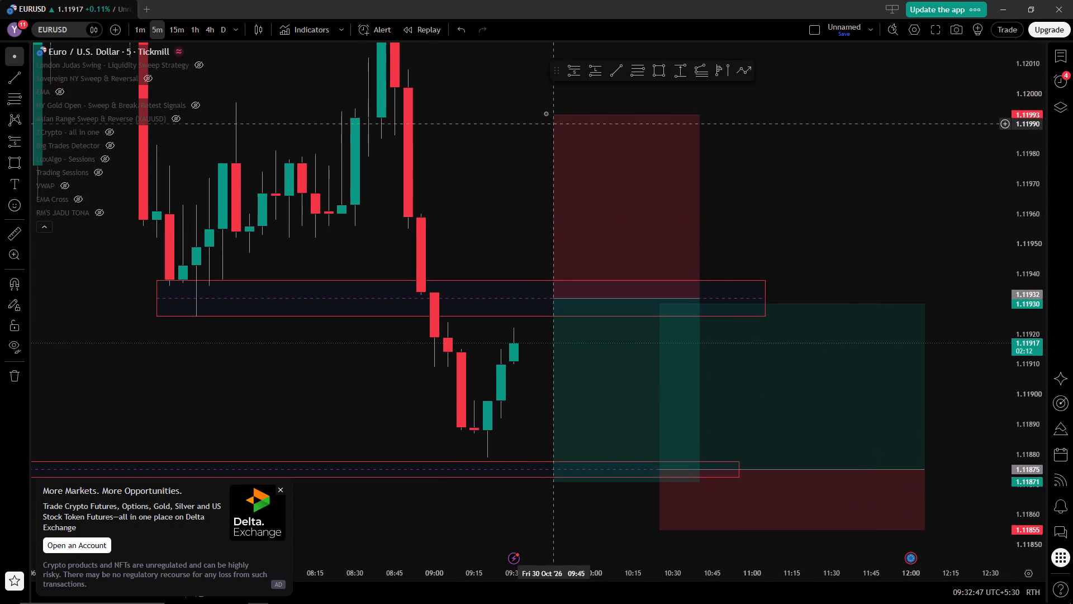
drag(553, 114, 550, 212)
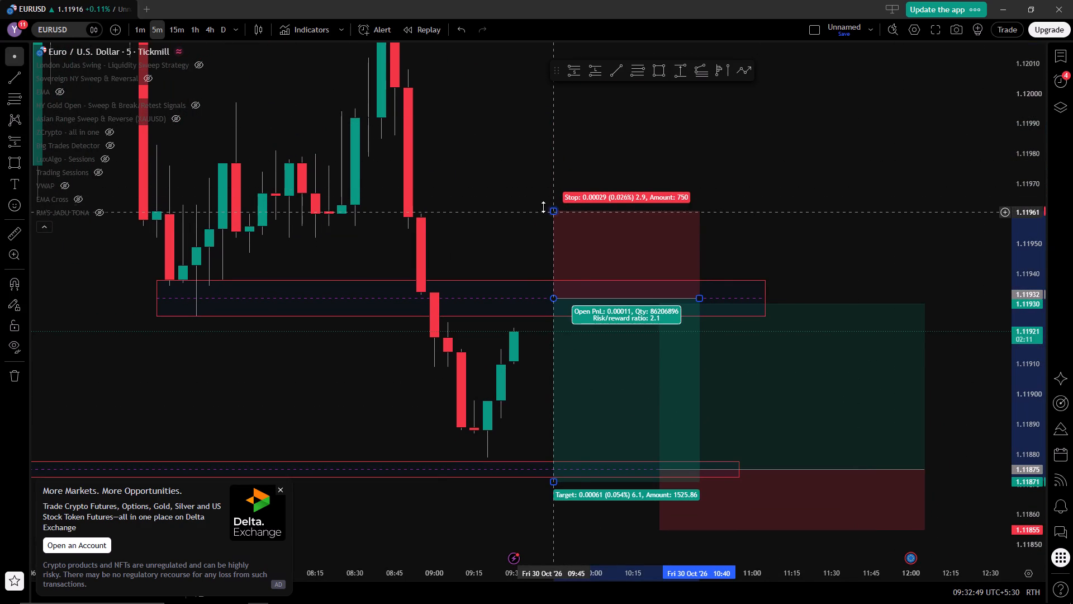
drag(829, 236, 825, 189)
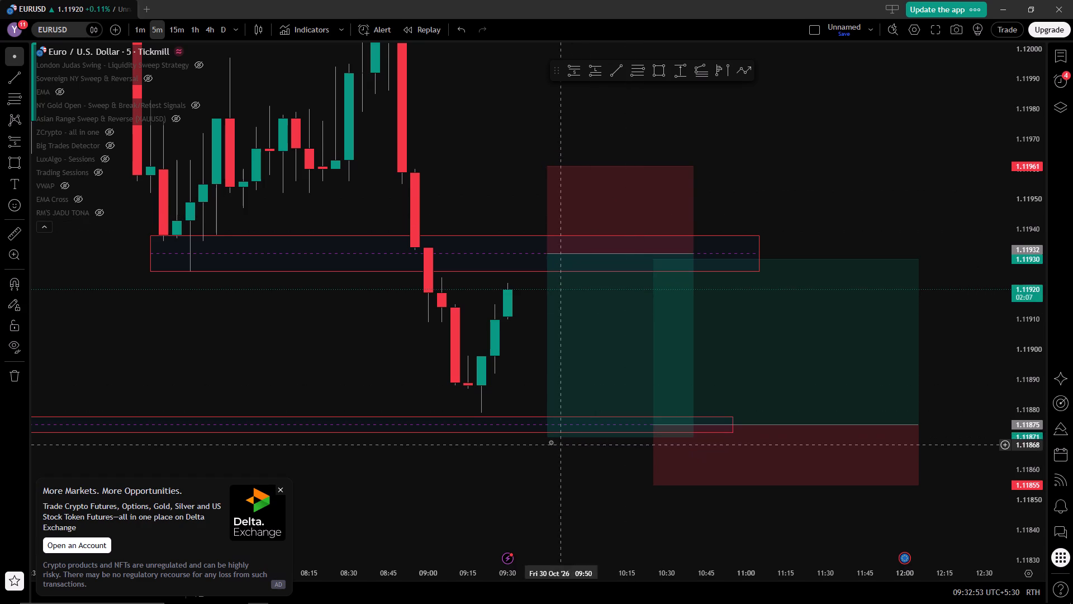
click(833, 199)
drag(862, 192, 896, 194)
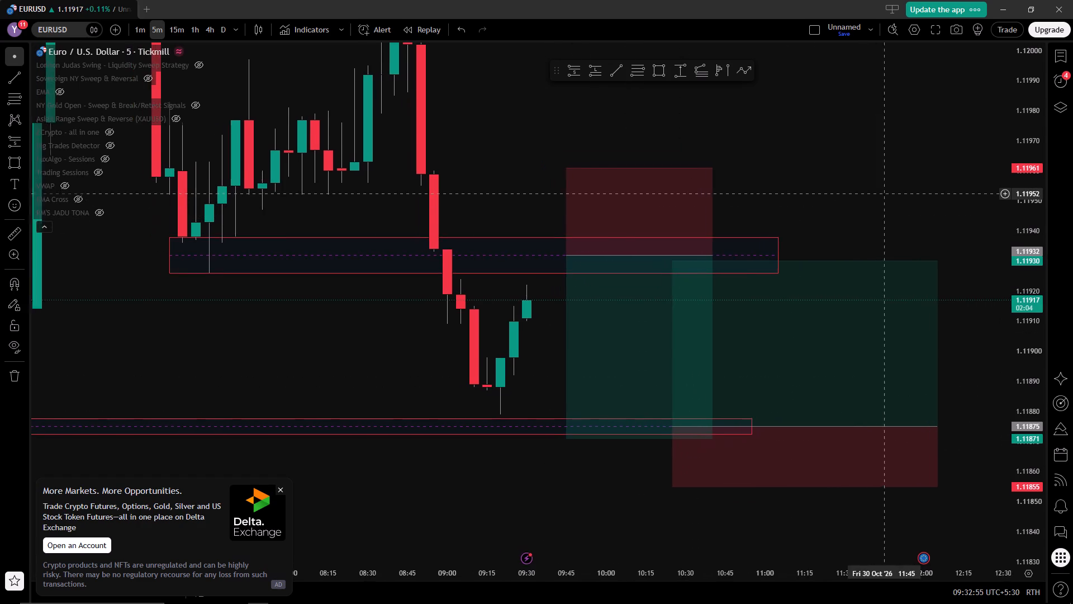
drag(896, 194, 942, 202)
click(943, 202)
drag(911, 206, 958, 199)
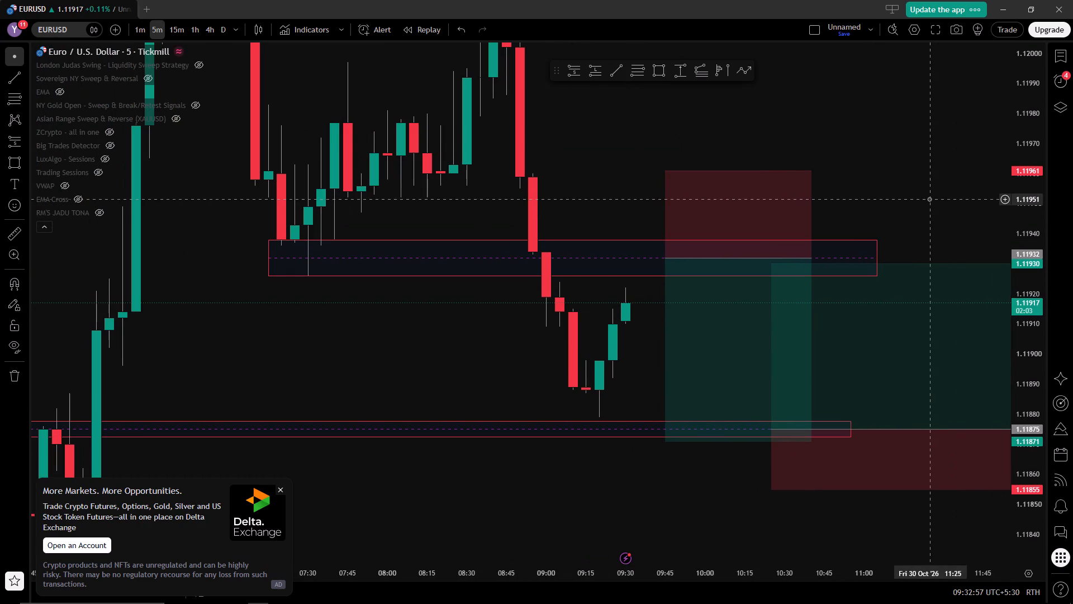
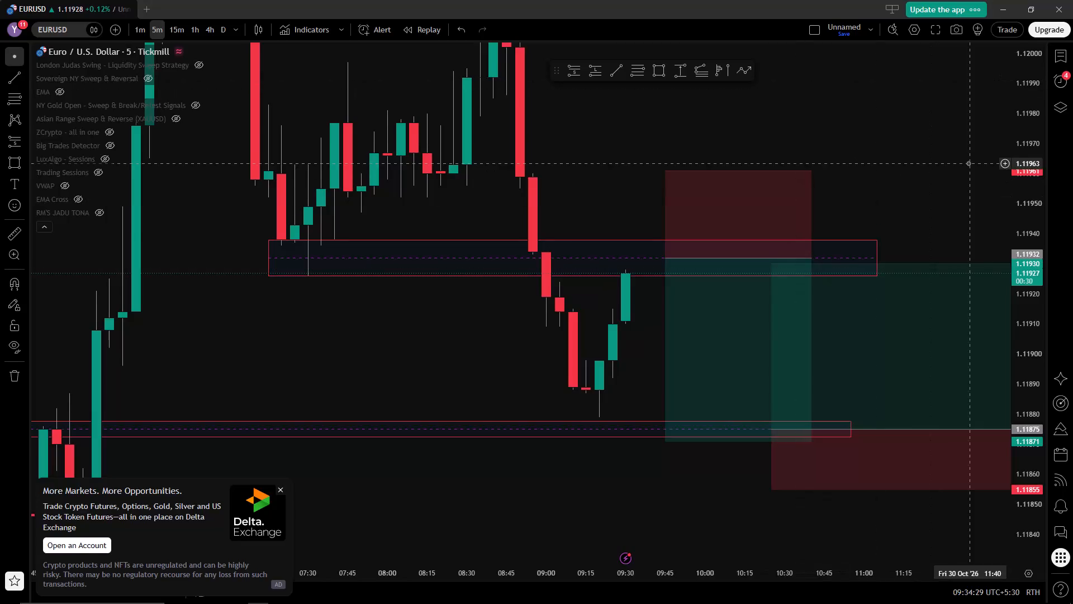
Switch the EURUSD chart to the 1-minute timeframe and examine price action around the upper rectangle zone and the short position.
drag(968, 163, 949, 213)
drag(909, 166, 938, 177)
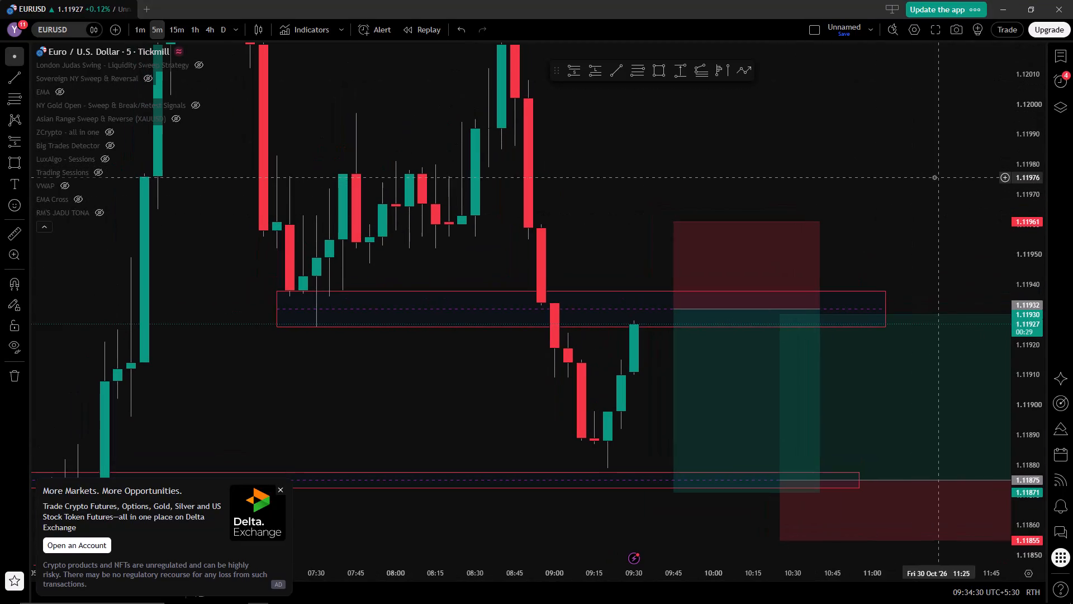
click(140, 29)
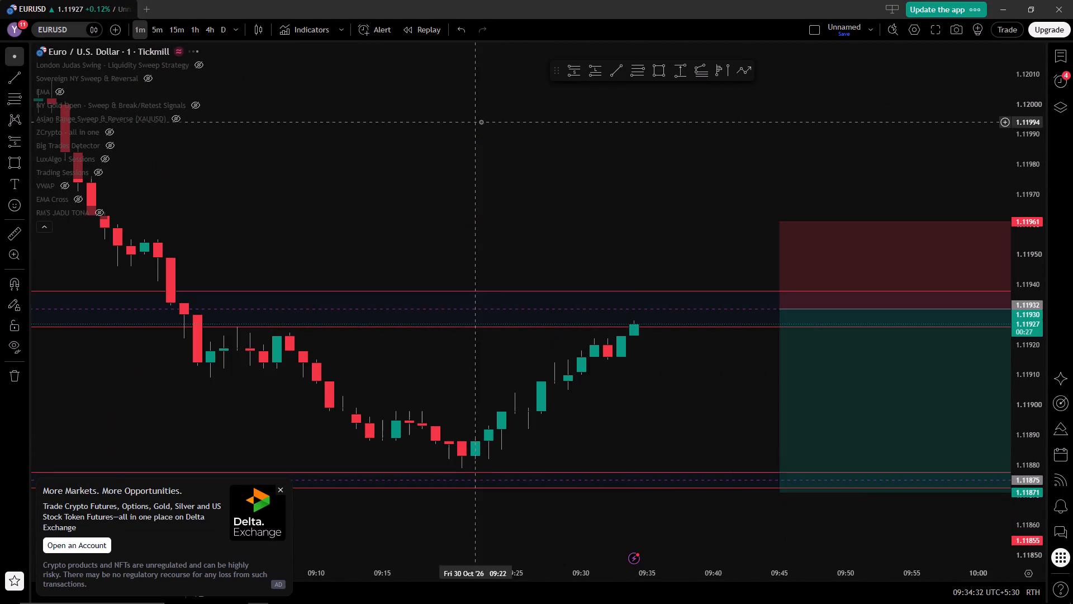
drag(693, 428, 748, 413)
drag(545, 575, 848, 581)
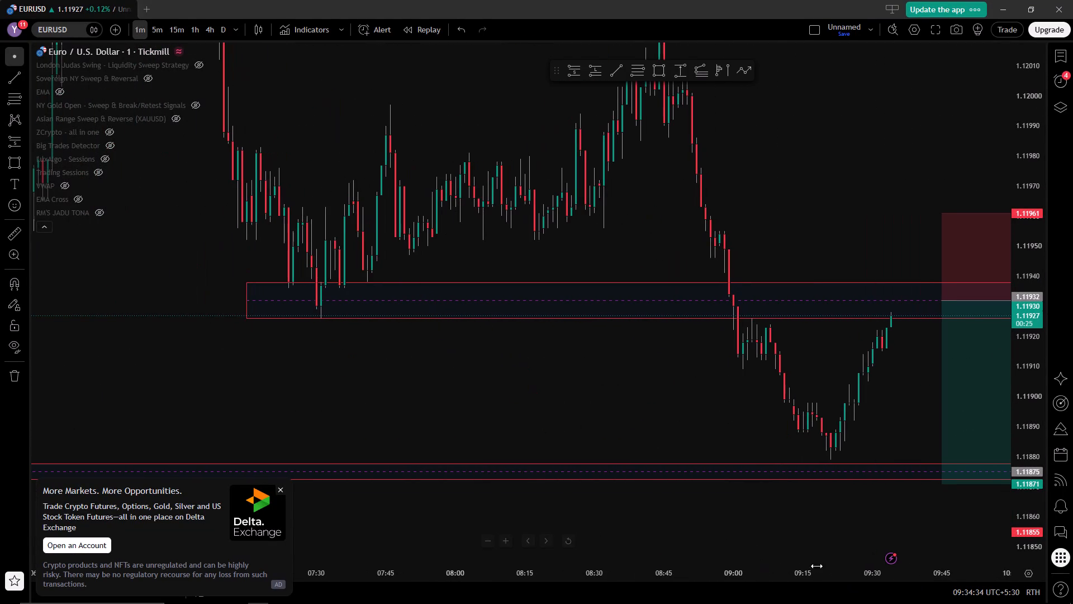
drag(672, 409, 556, 419)
drag(1047, 478, 1048, 378)
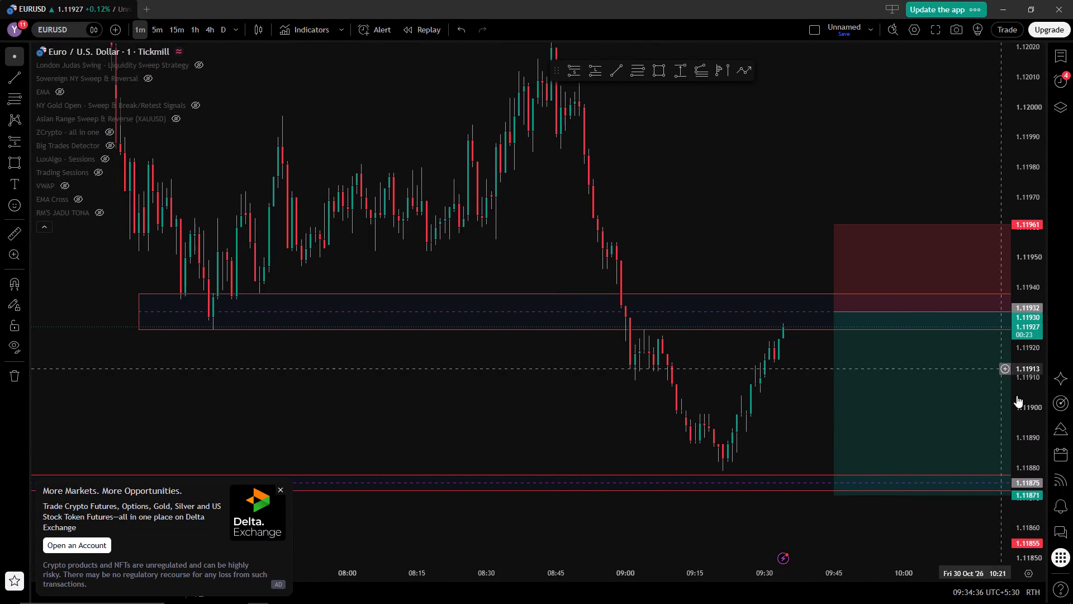
drag(1034, 437, 1040, 356)
drag(727, 224, 734, 219)
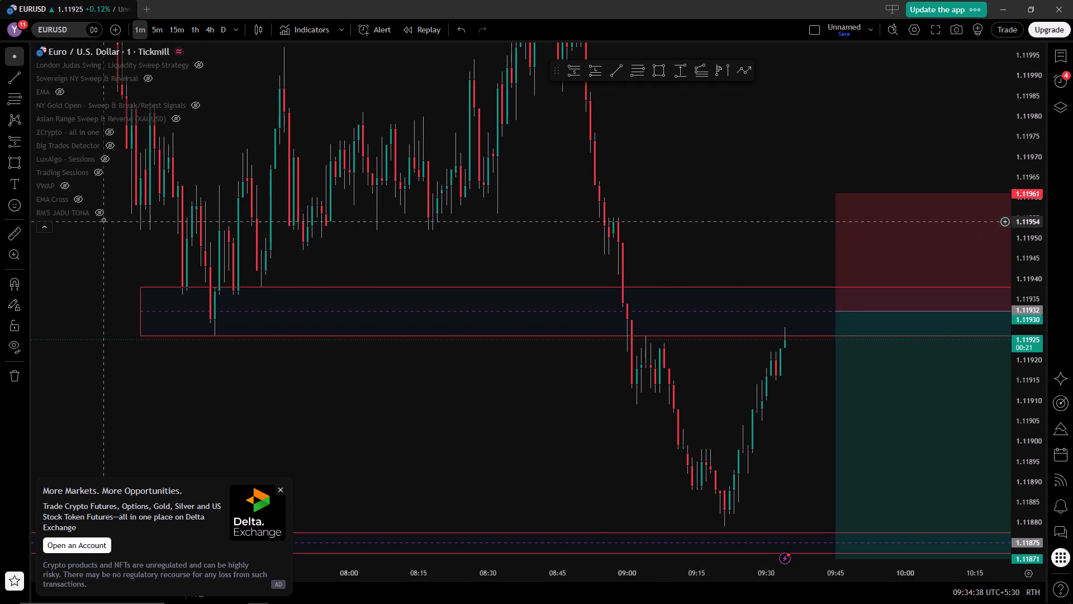
Show the hidden RM'S JADU TONA indicator and examine its levels around the upper rectangle zone and the short position's entry and stop.
click(99, 214)
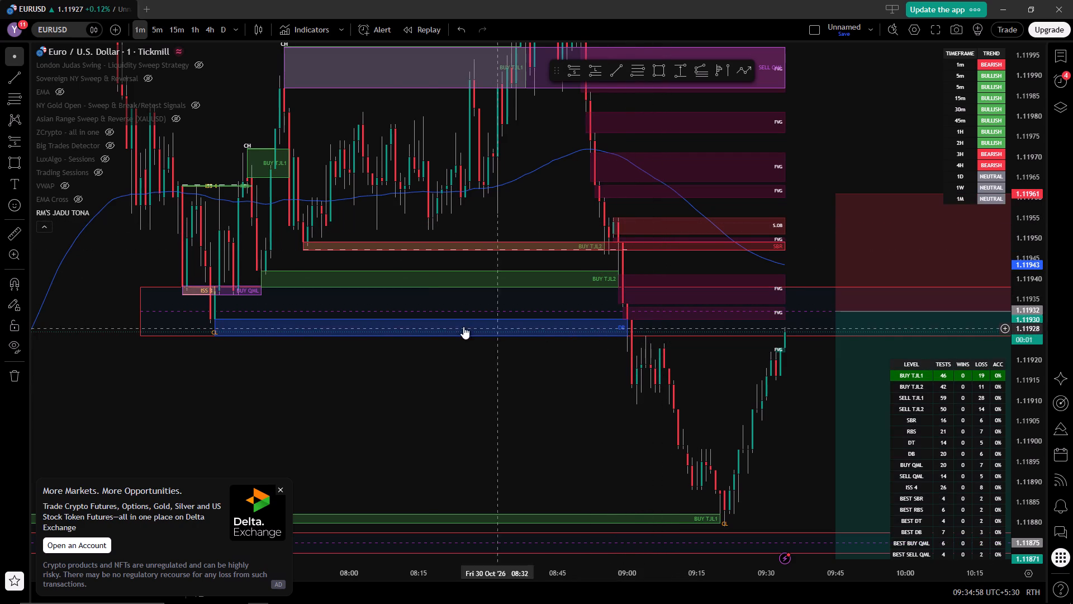
drag(703, 360, 666, 372)
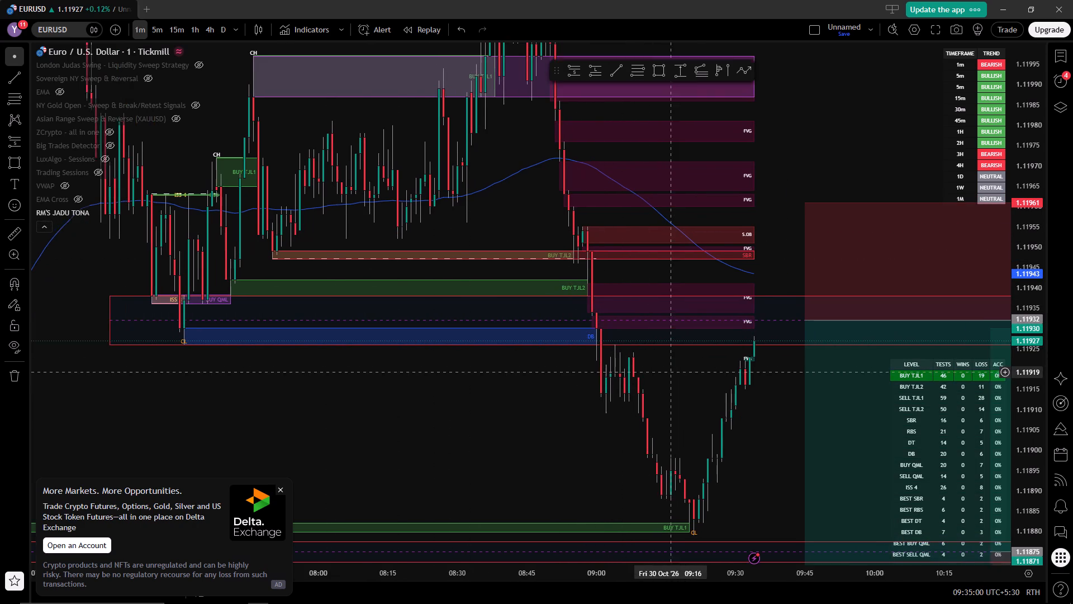
drag(666, 372, 662, 374)
drag(646, 372, 663, 385)
drag(652, 579, 637, 579)
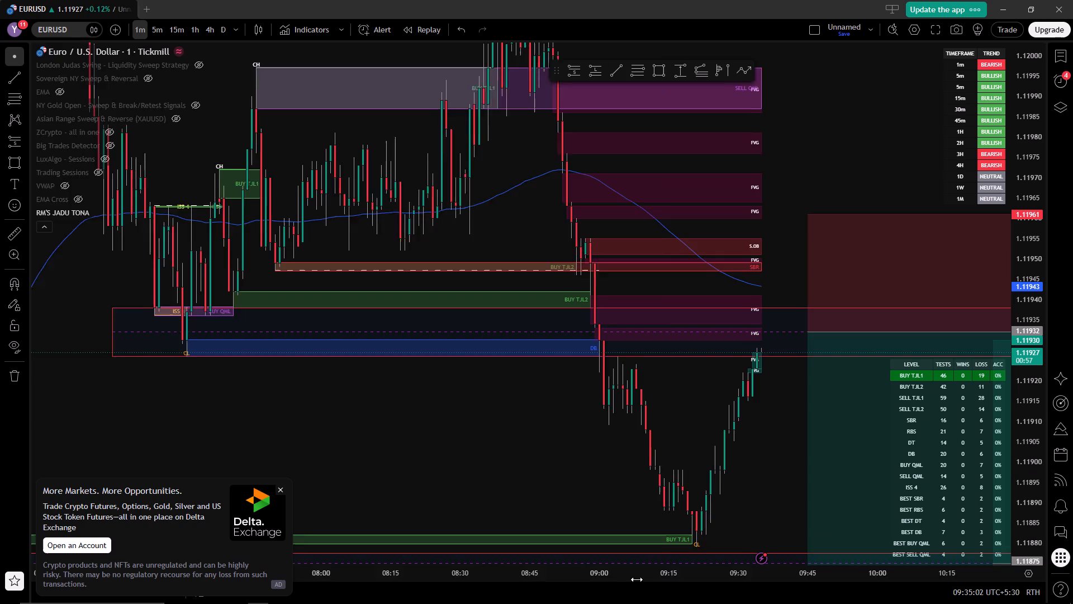
drag(637, 579, 569, 582)
drag(625, 408, 654, 419)
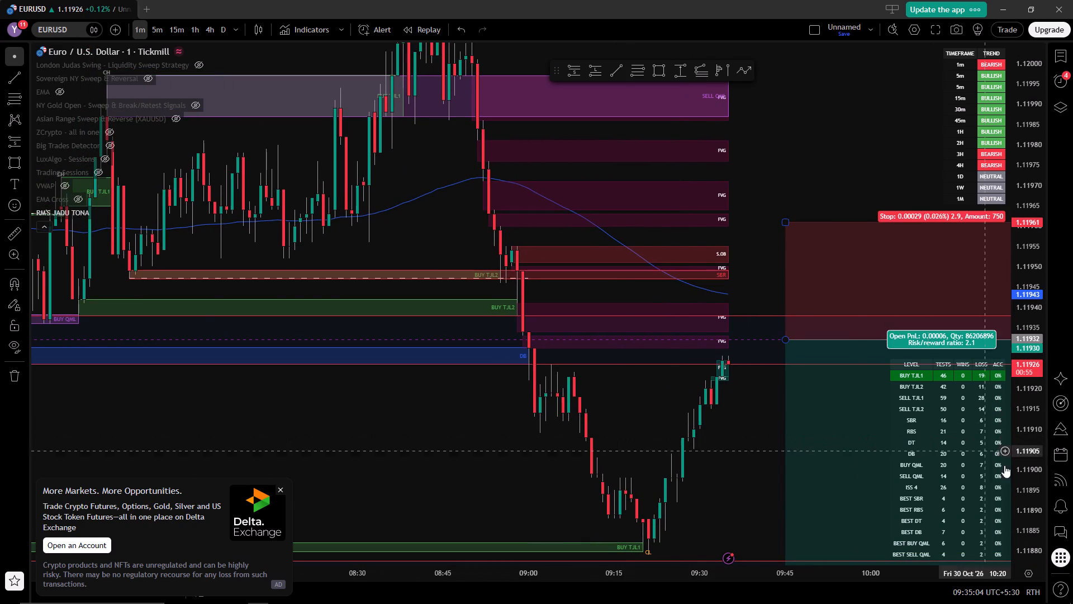
drag(1037, 498, 1044, 360)
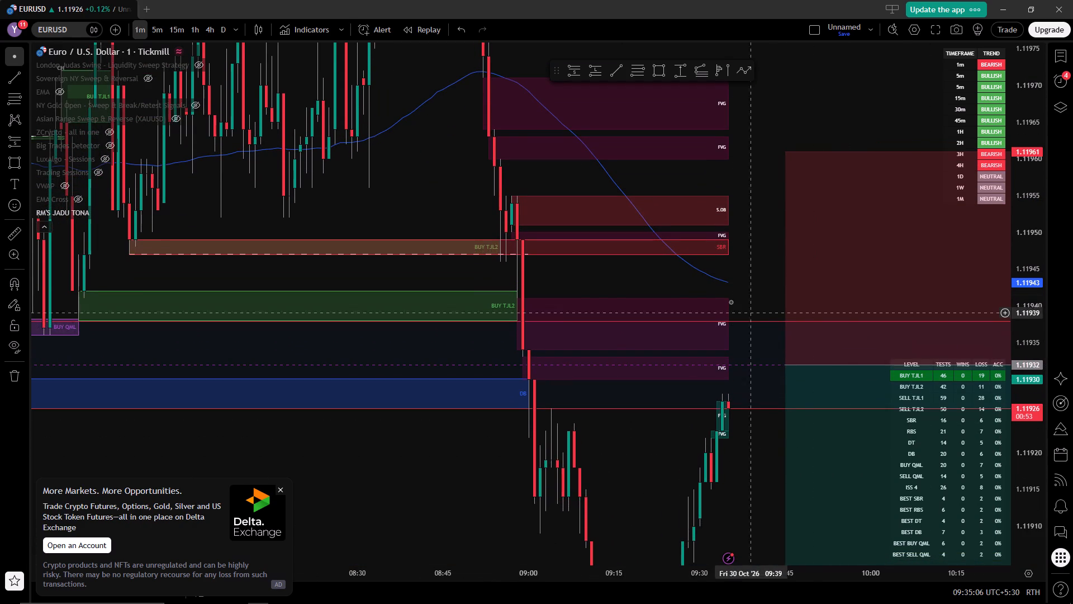
drag(733, 299, 684, 296)
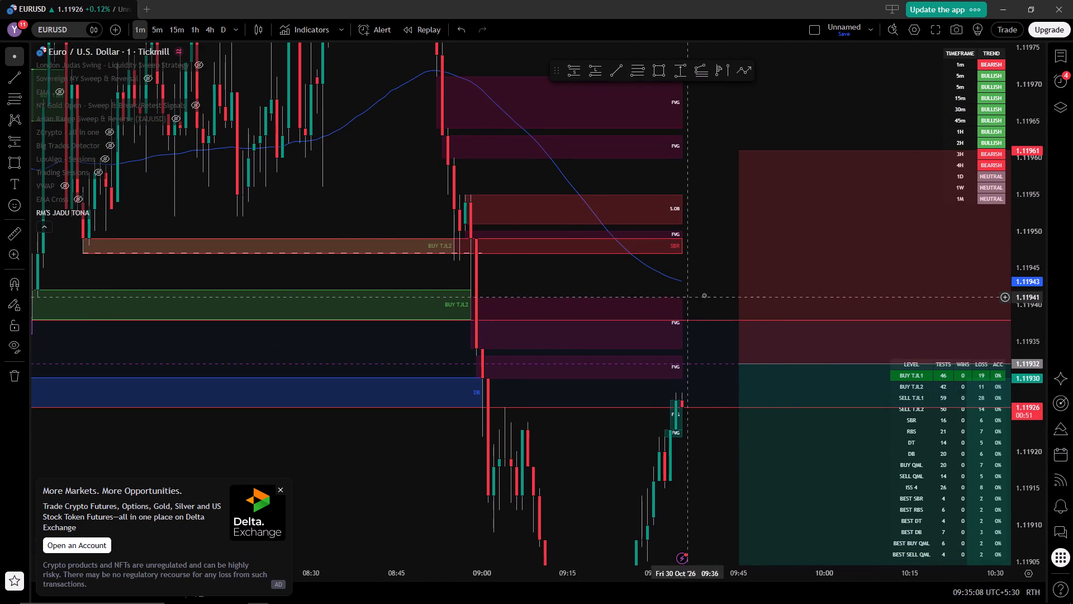
drag(711, 276, 691, 265)
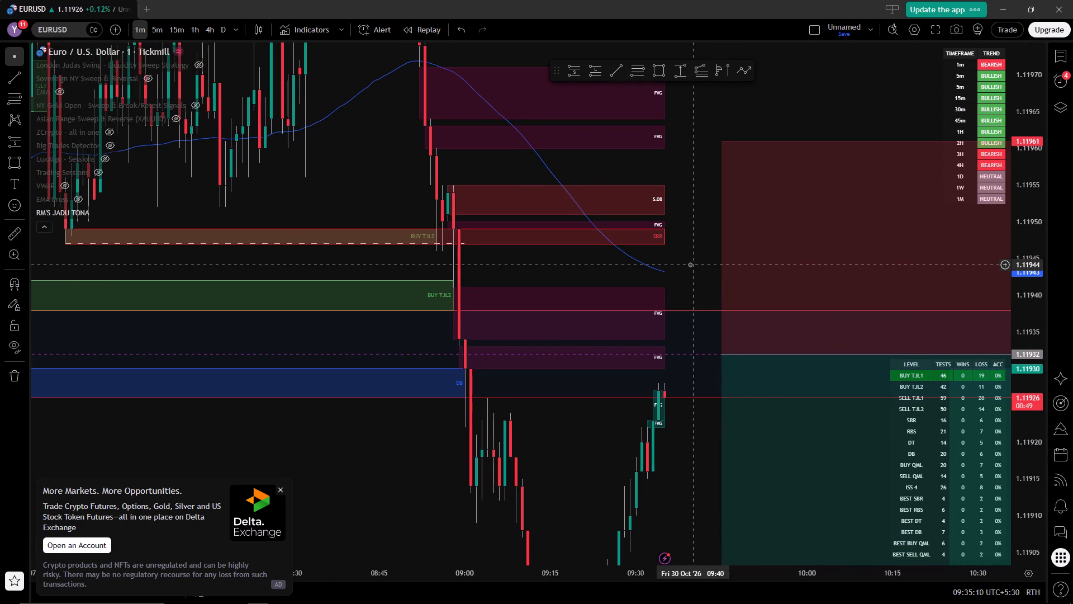
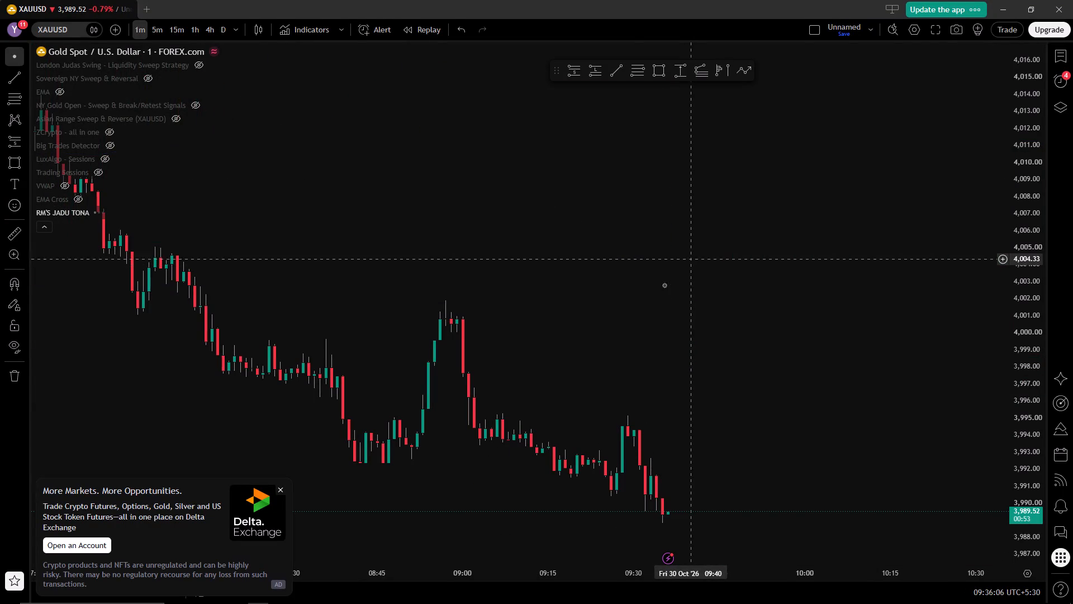
Examine the 1-minute XAUUSD chart's recent price action against the RM'S JADU TONA sell levels and fair value gap zones.
drag(676, 381, 772, 301)
drag(527, 569, 605, 572)
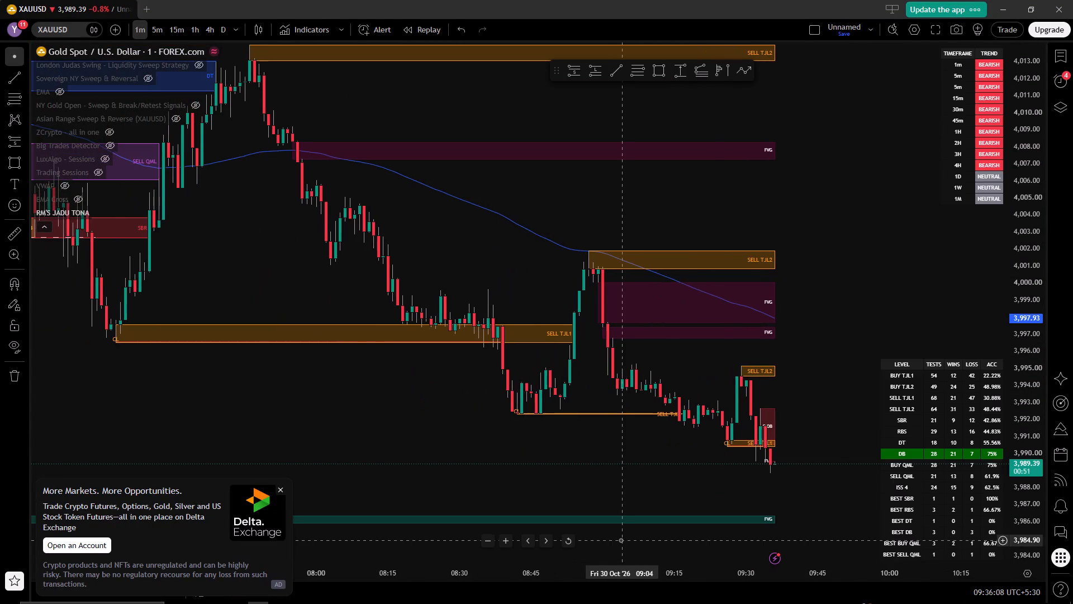
drag(627, 451, 435, 369)
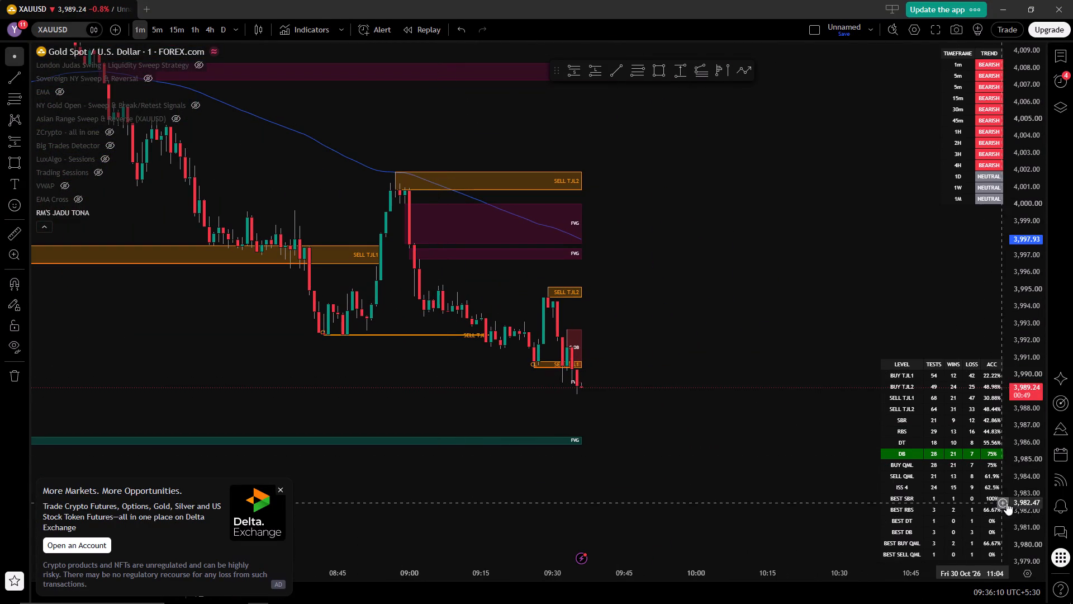
drag(1027, 511, 1023, 366)
drag(723, 478, 790, 358)
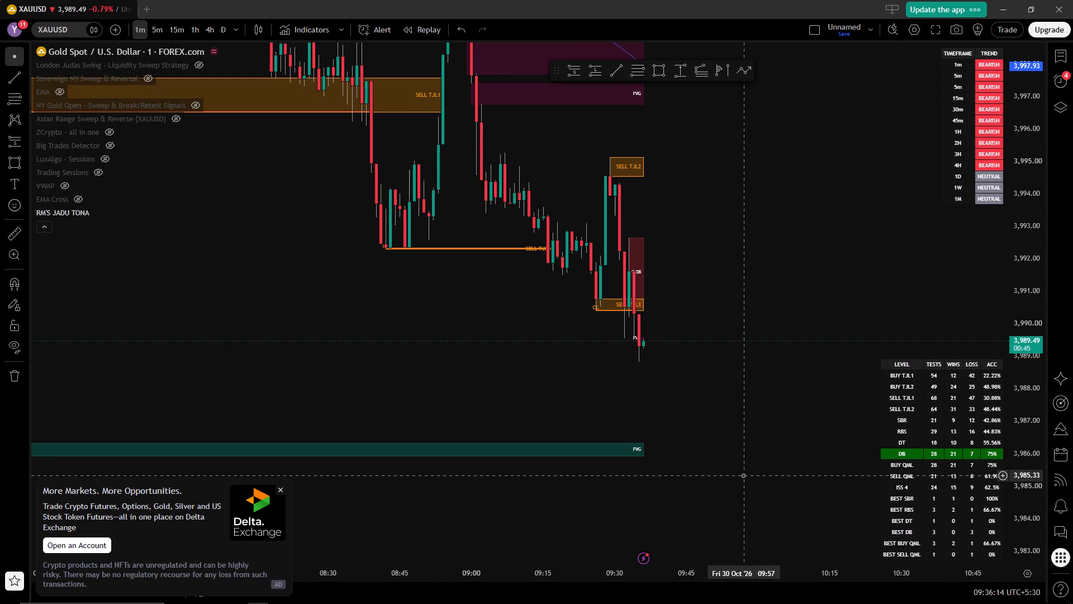
drag(729, 430, 766, 424)
drag(704, 576, 639, 579)
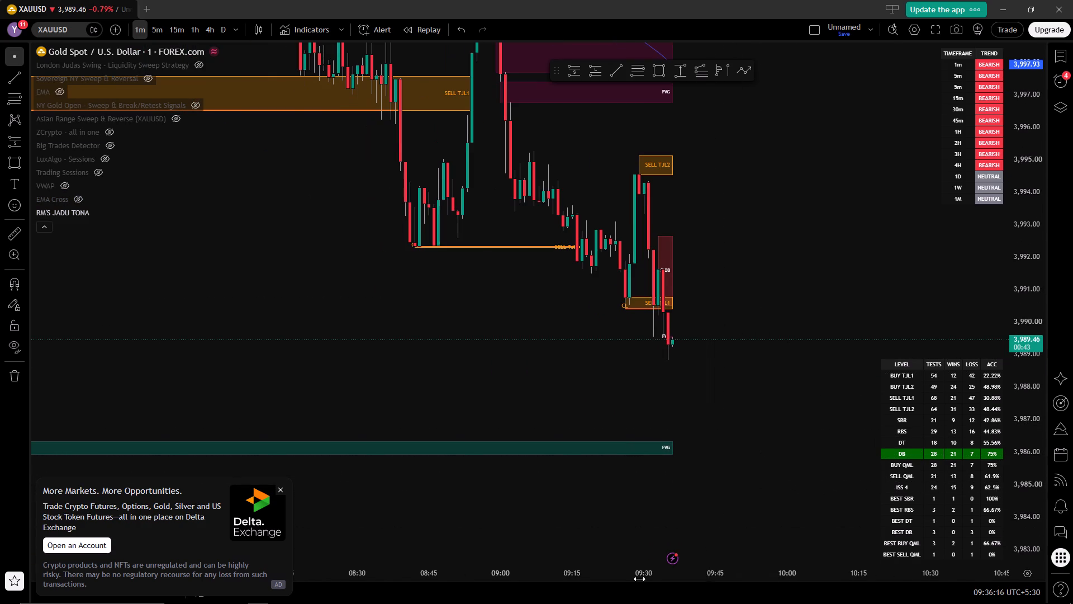
drag(639, 579, 544, 571)
drag(621, 474, 684, 469)
drag(1037, 474, 1042, 417)
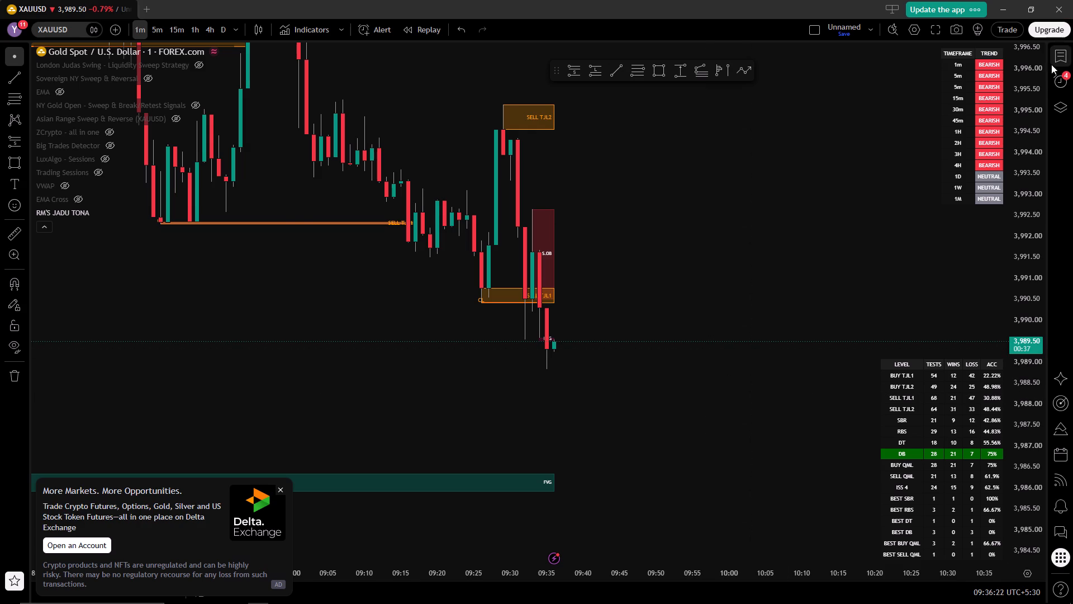
Open the U.S. Dollar Index (DXY) chart from the watchlist and examine its 1-minute price action against the indicator levels.
click(1066, 56)
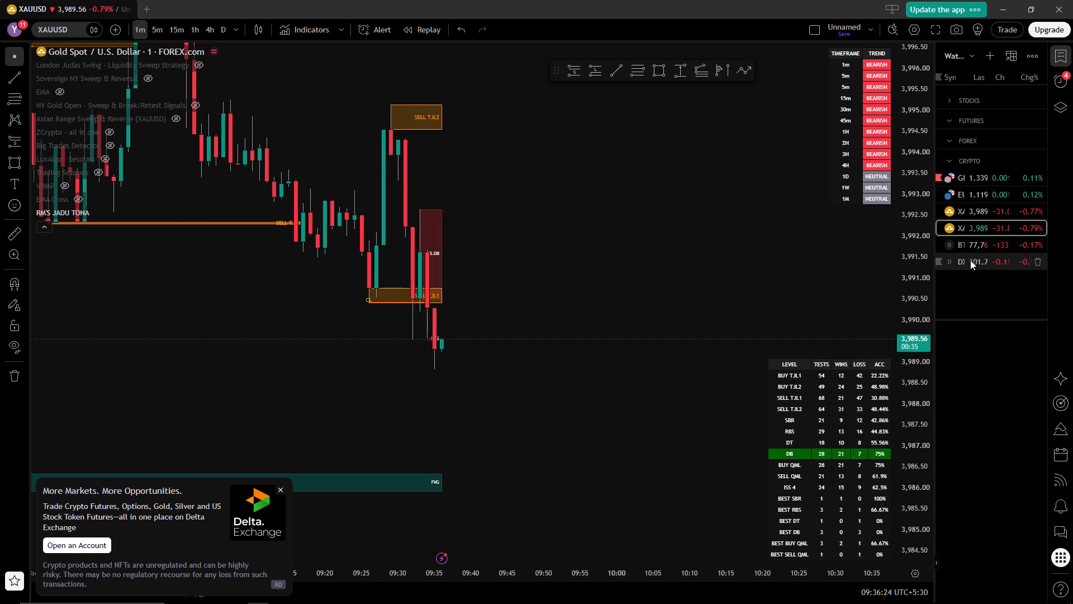
click(970, 260)
drag(625, 370, 775, 361)
drag(925, 299, 922, 310)
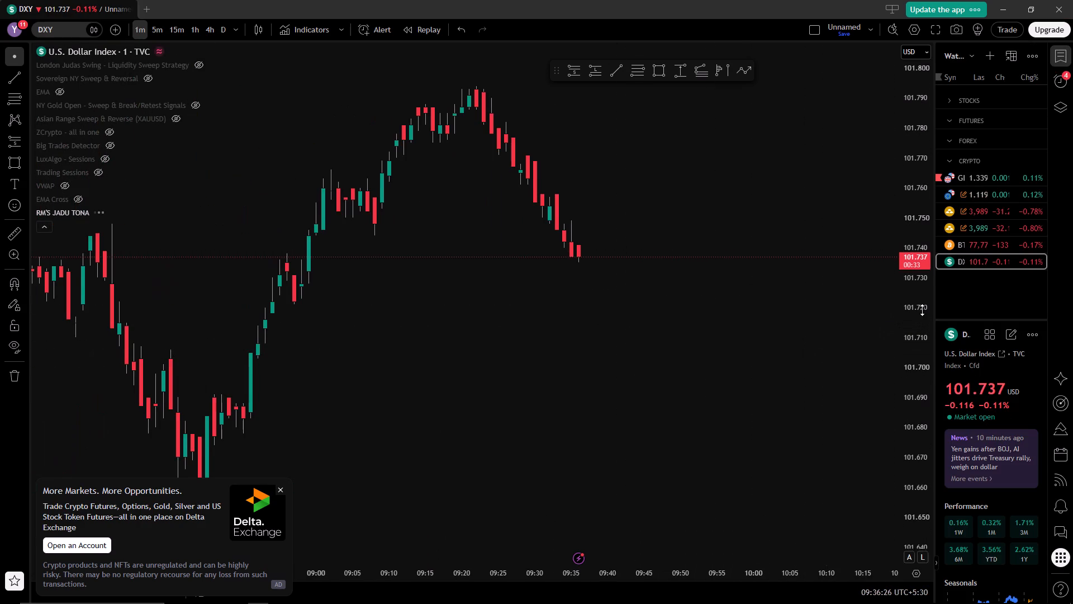
drag(922, 310, 882, 390)
drag(539, 574, 686, 562)
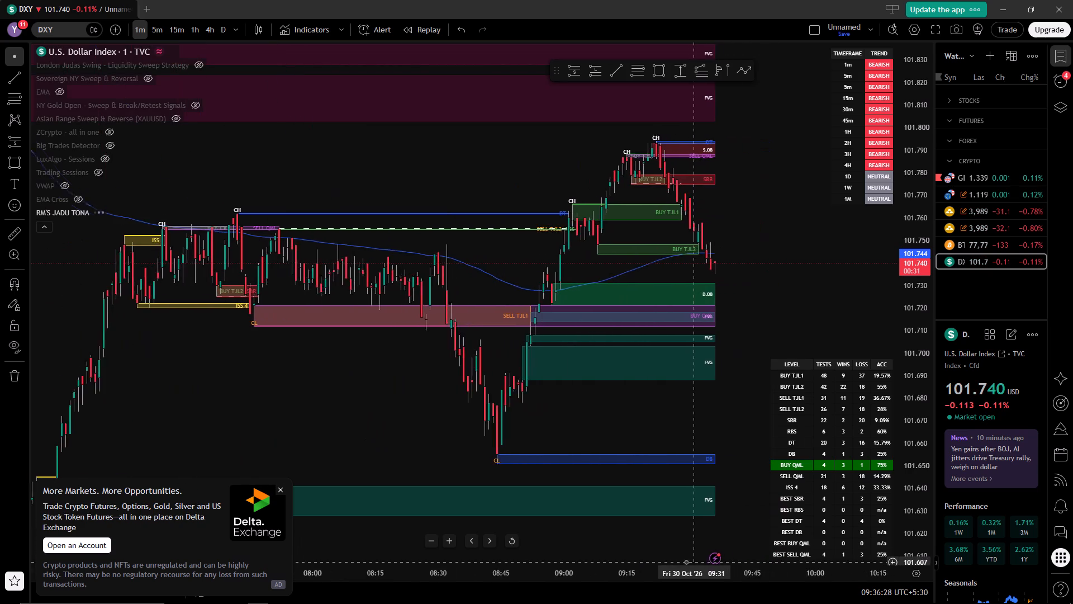
drag(686, 562, 637, 562)
drag(756, 335, 752, 329)
Hide the RM'S JADU TONA indicator on the DXY chart.
click(97, 213)
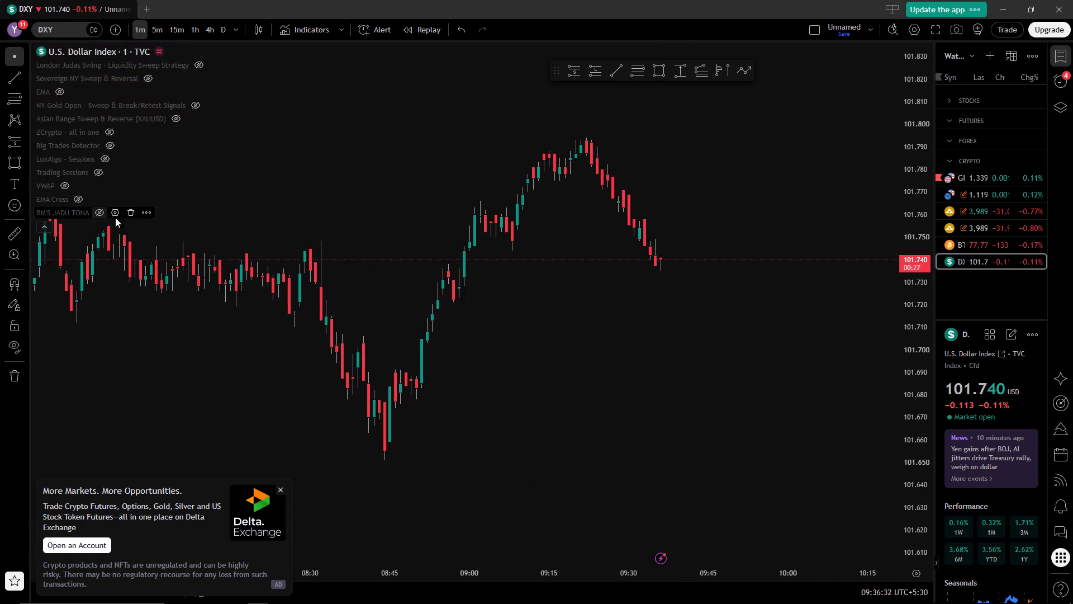
drag(460, 397, 570, 396)
click(570, 396)
Switch DXY to the 5-minute timeframe and examine the decline and the recent swing highs and lows.
click(156, 30)
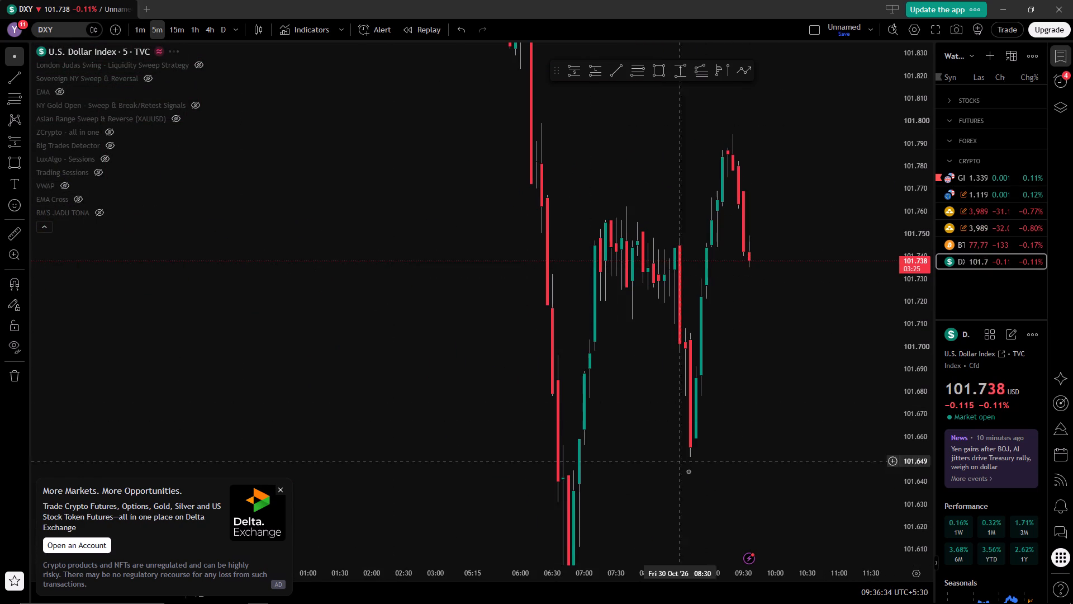
drag(906, 334, 835, 519)
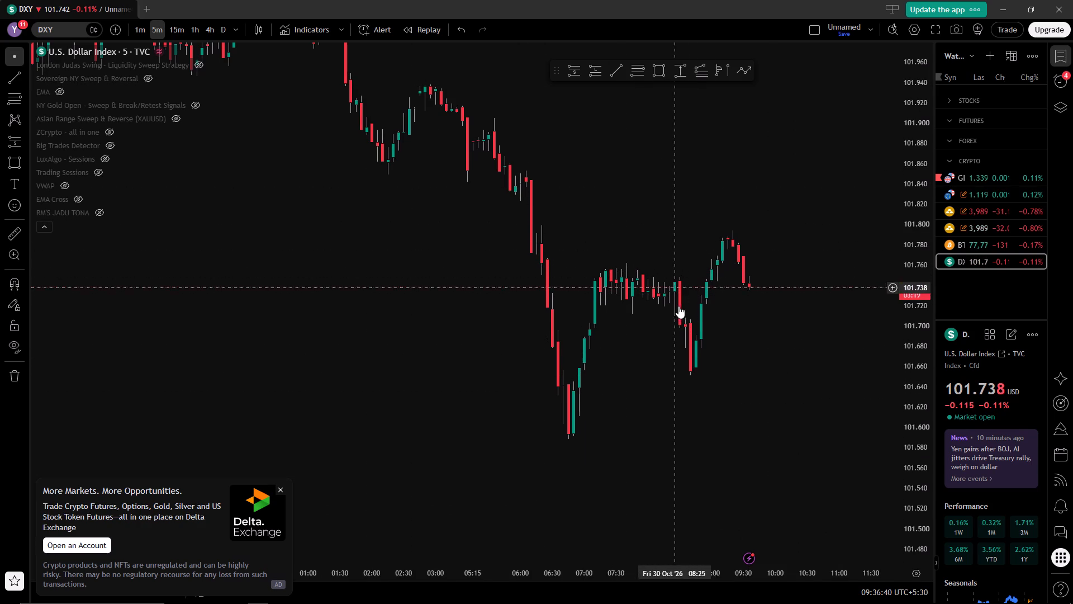
drag(634, 410, 658, 479)
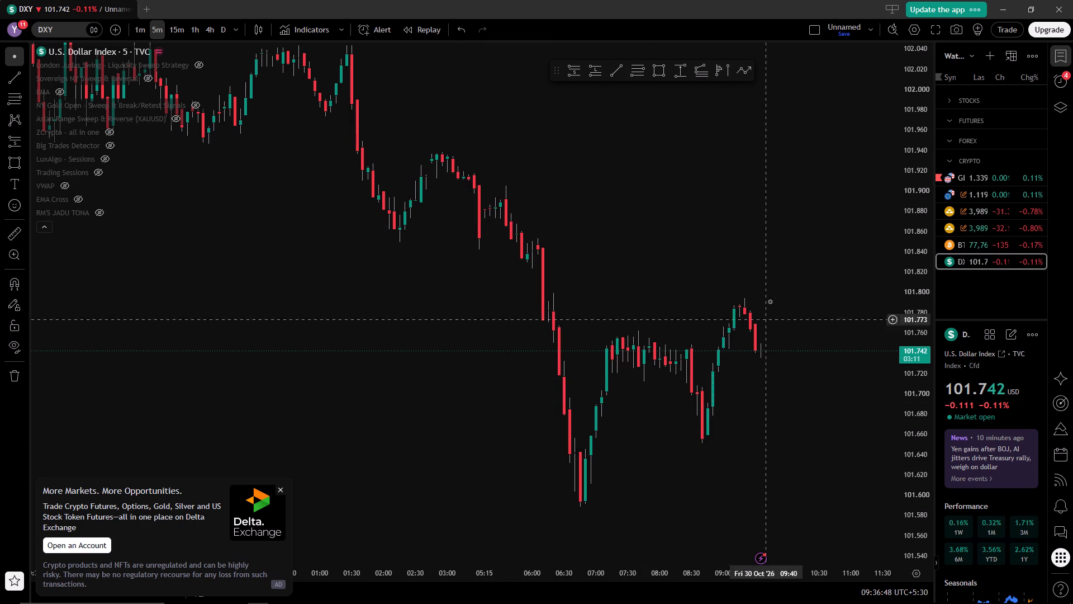
drag(748, 402, 751, 363)
Switch DXY to the 1-hour timeframe and examine the broader trend over the last few days.
click(199, 30)
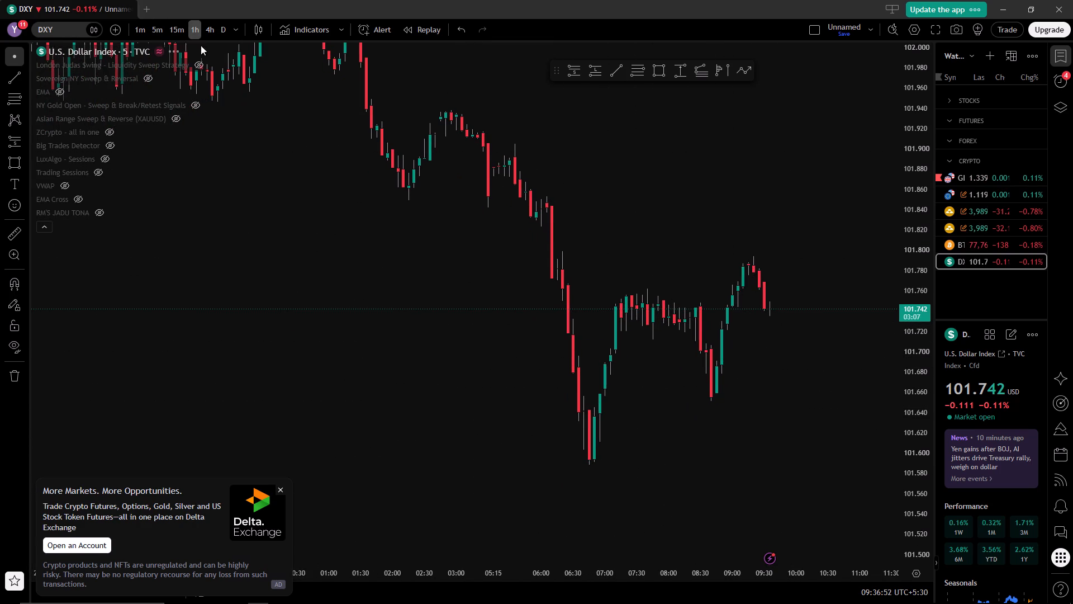
drag(912, 261, 879, 541)
drag(708, 508, 607, 514)
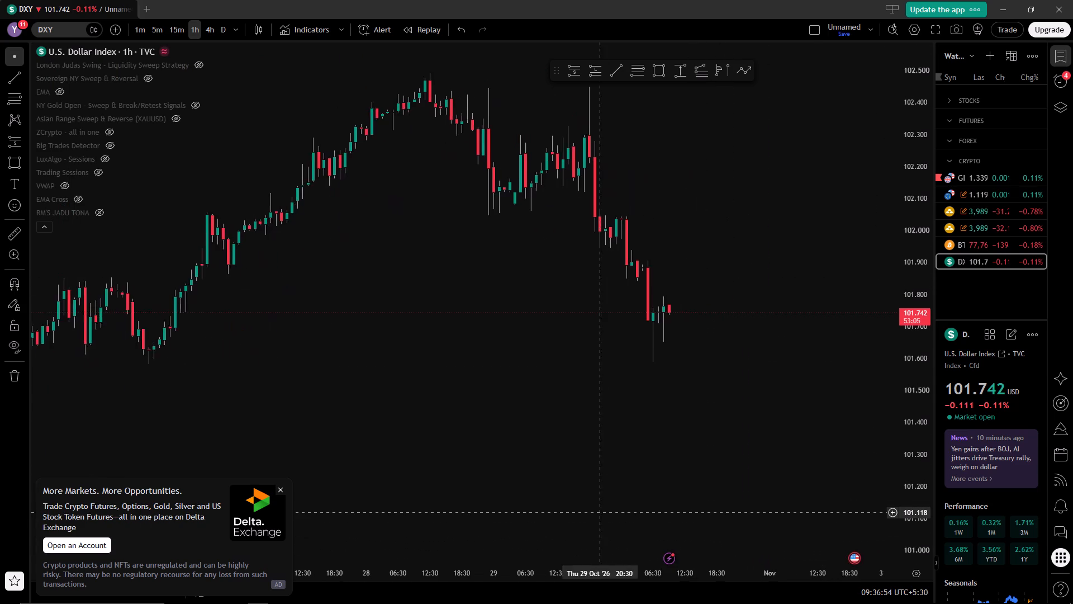
drag(607, 514, 632, 512)
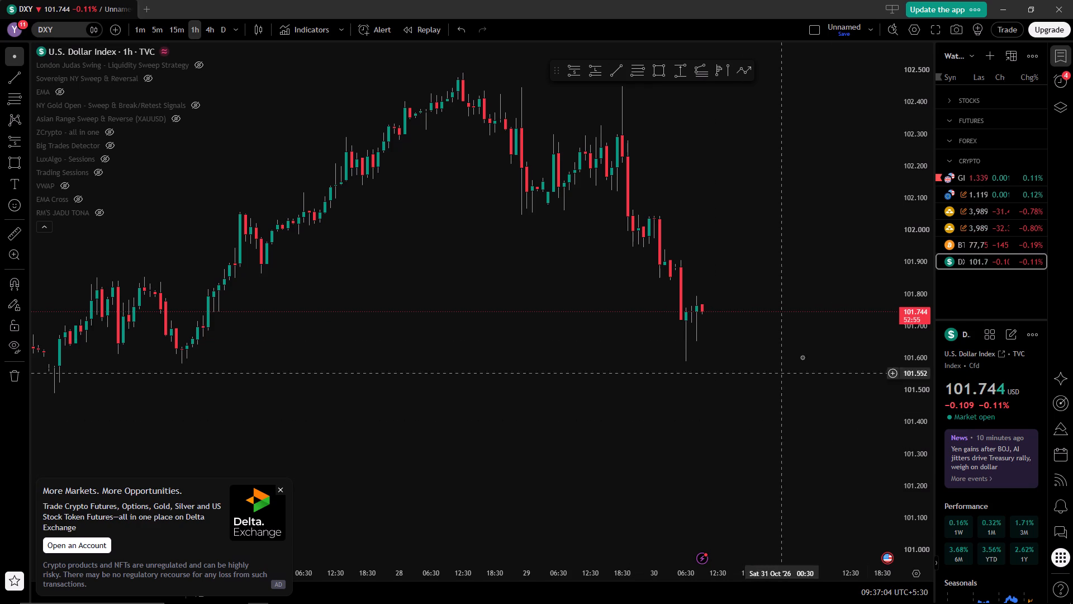
Return to EURUSD and examine price against both rectangle zones and the long and short positions on the 5-minute timeframe.
double_click(948, 192)
drag(740, 410, 746, 428)
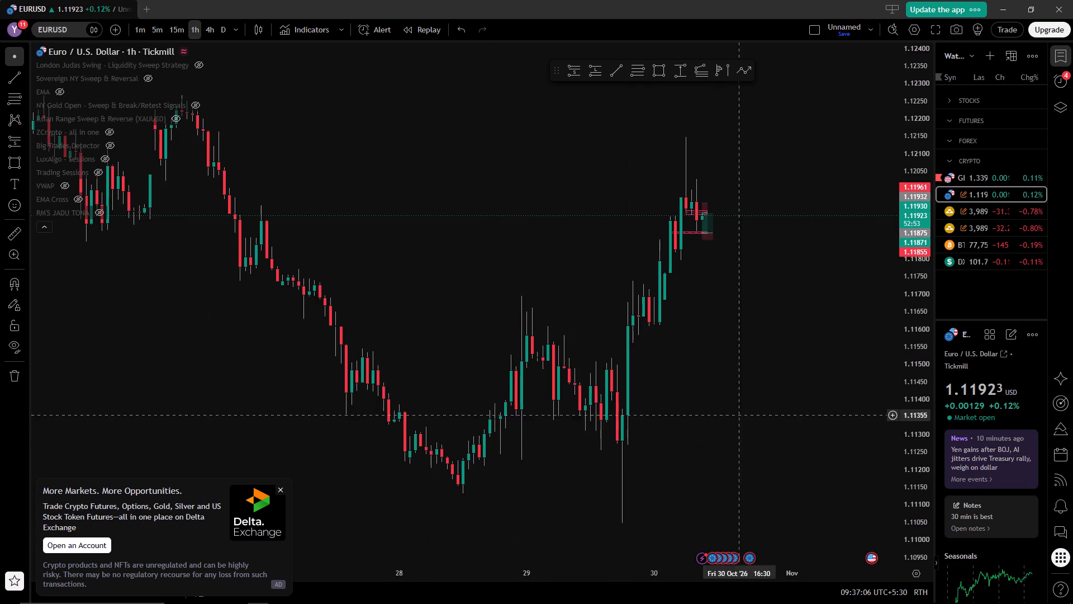
drag(746, 428, 751, 437)
click(158, 26)
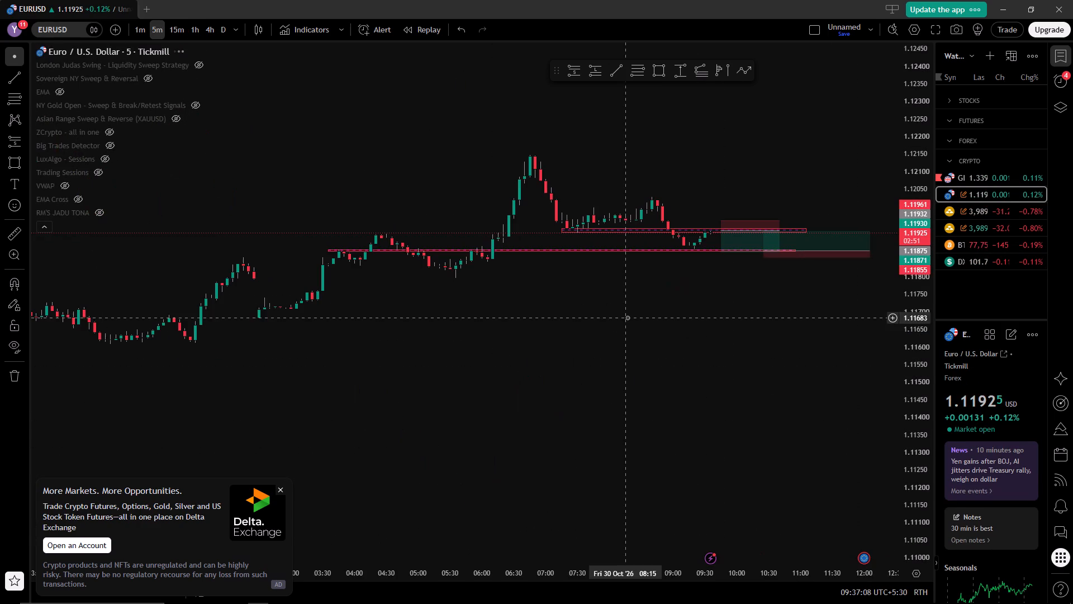
drag(926, 488, 911, 175)
drag(715, 309, 706, 545)
drag(720, 484, 695, 545)
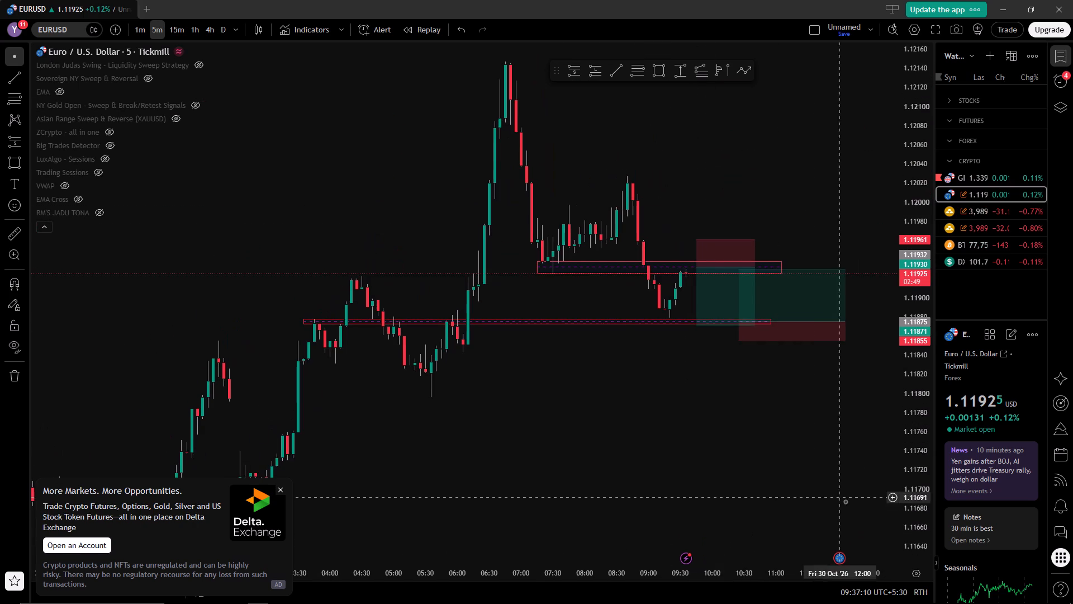
drag(910, 506, 932, 354)
drag(790, 450, 747, 501)
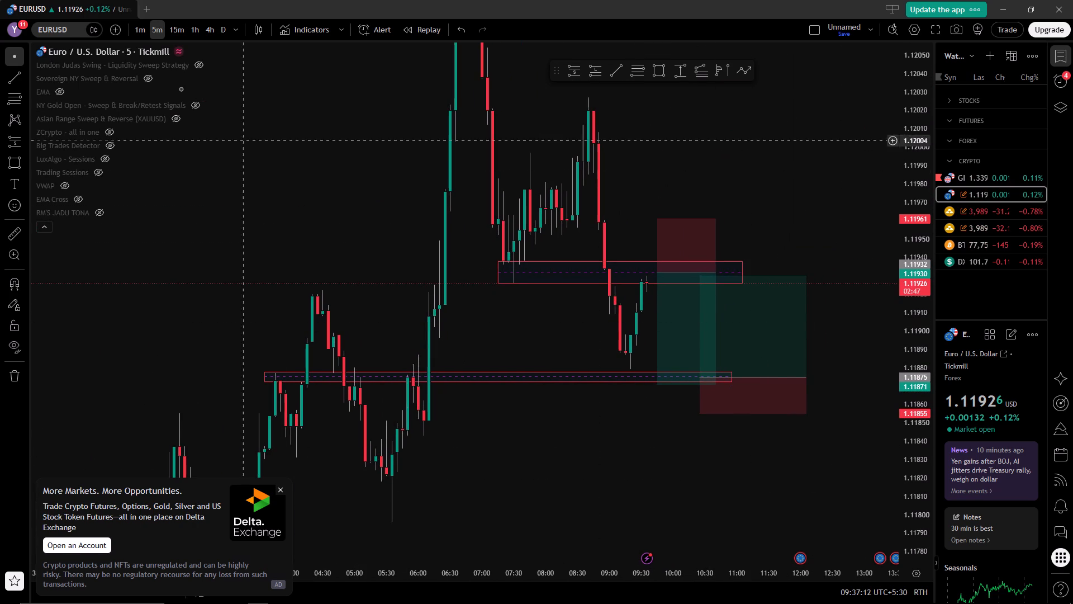
Switch EURUSD to the 1-minute timeframe and examine price at the upper rectangle zone near the short position's entry.
click(144, 30)
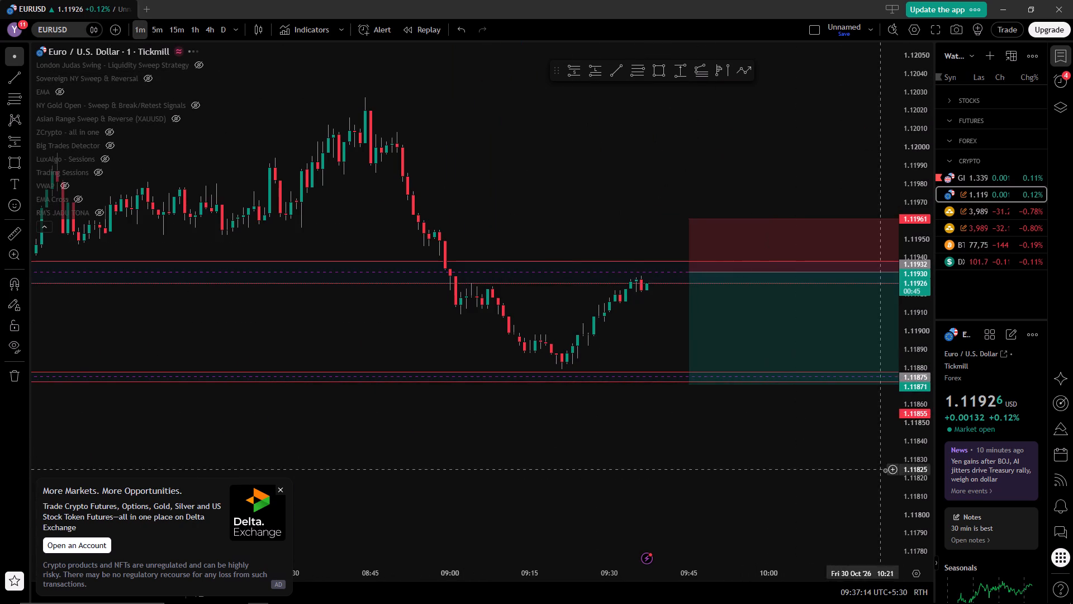
drag(903, 489, 892, 253)
drag(651, 317, 683, 355)
click(683, 355)
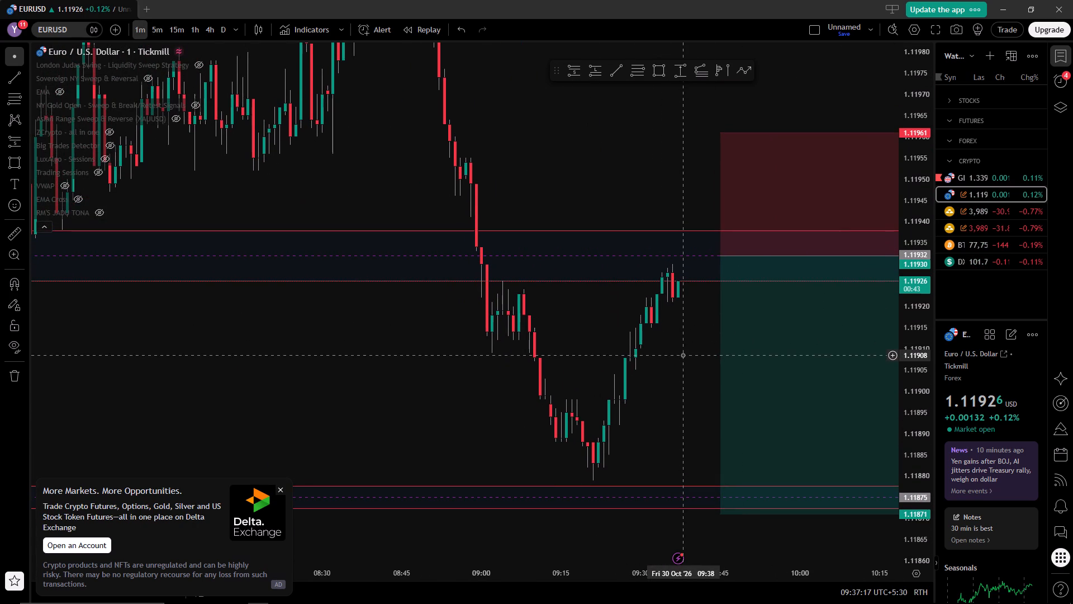
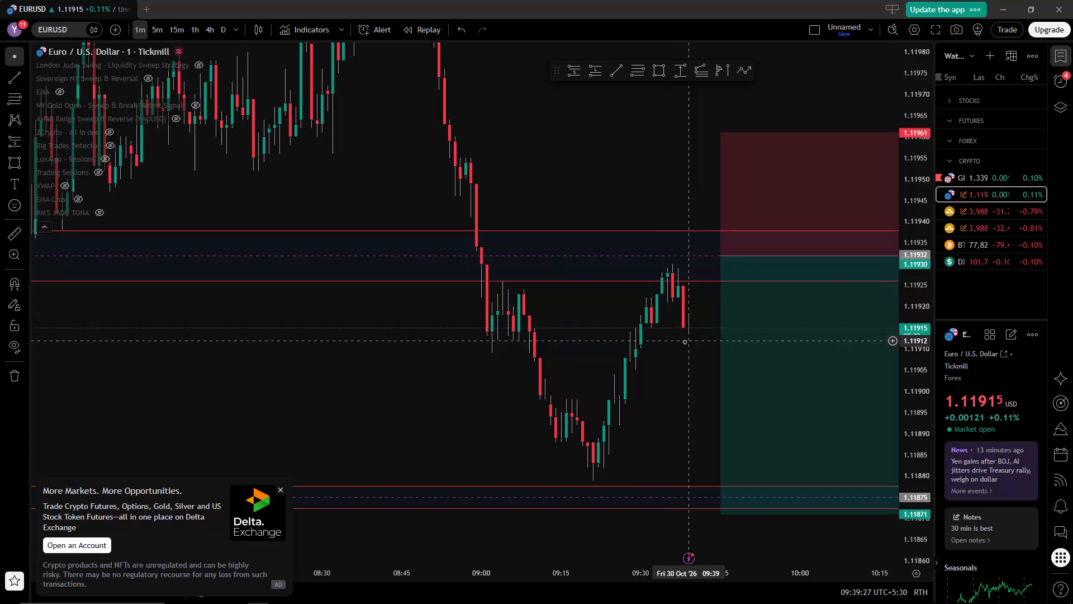
Move the EURUSD short position back to start at 09:37 beside the recent swing high, with its entry at 1.11929.
drag(685, 345, 505, 330)
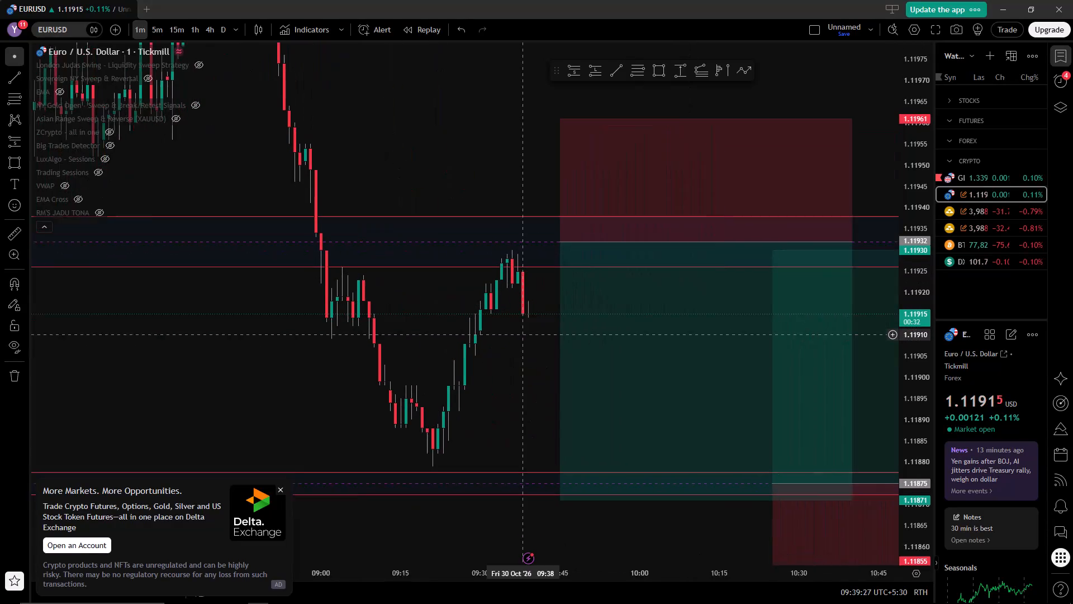
drag(505, 330, 473, 325)
drag(575, 287, 529, 301)
Tighten the short position's stop to 1.11932 and shorten the position so it ends at 09:57.
drag(466, 121, 477, 187)
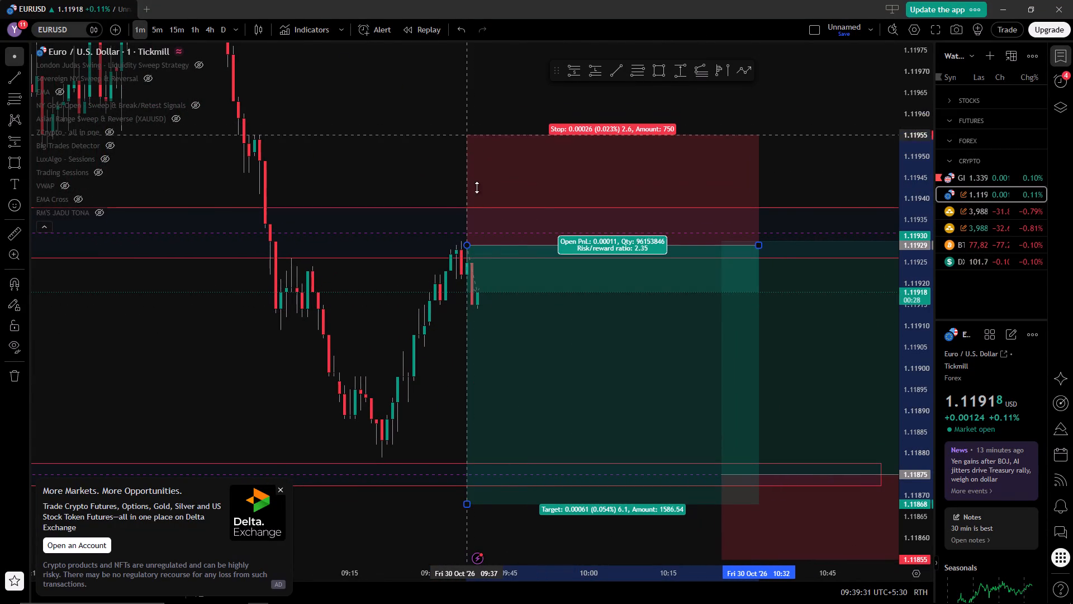
drag(477, 187, 479, 213)
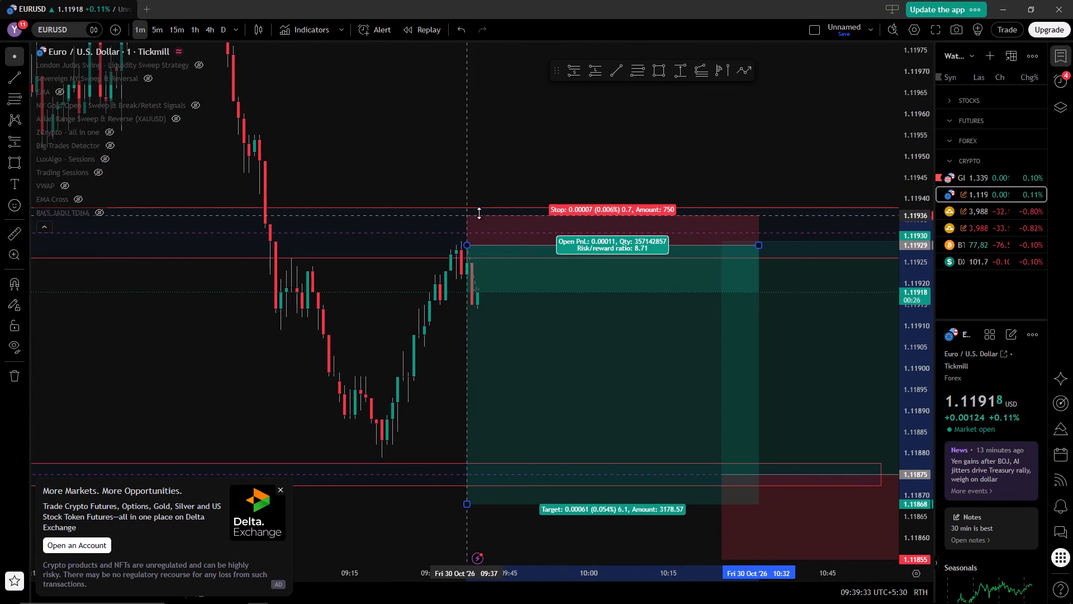
drag(479, 213, 480, 234)
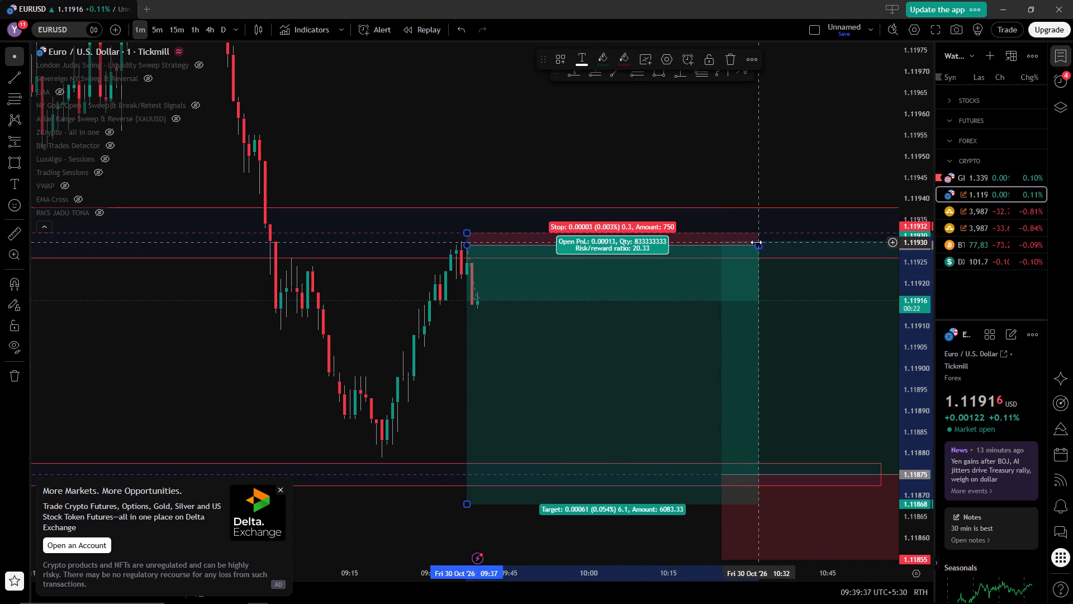
drag(756, 246, 572, 254)
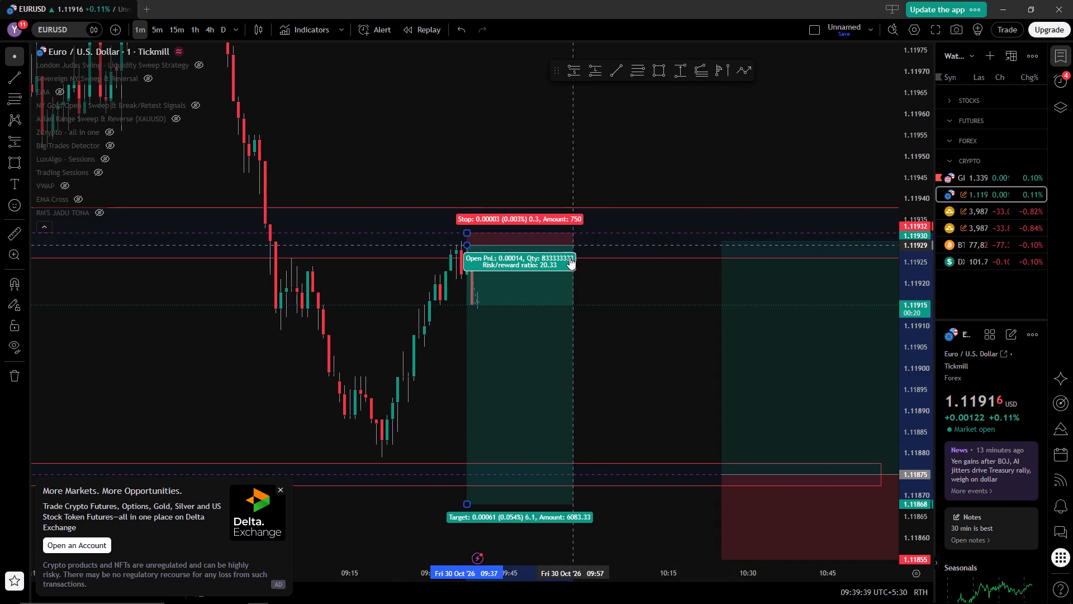
click(644, 358)
Set the short position's target to 1.11875, at the midline of the lower rectangle zone.
drag(650, 362, 732, 270)
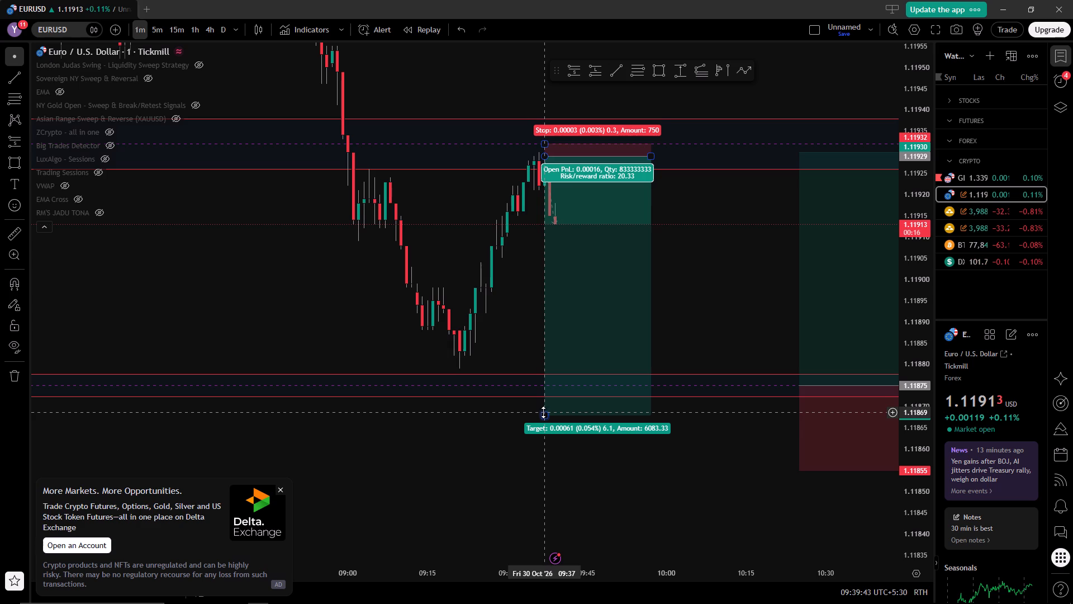
drag(544, 416, 550, 381)
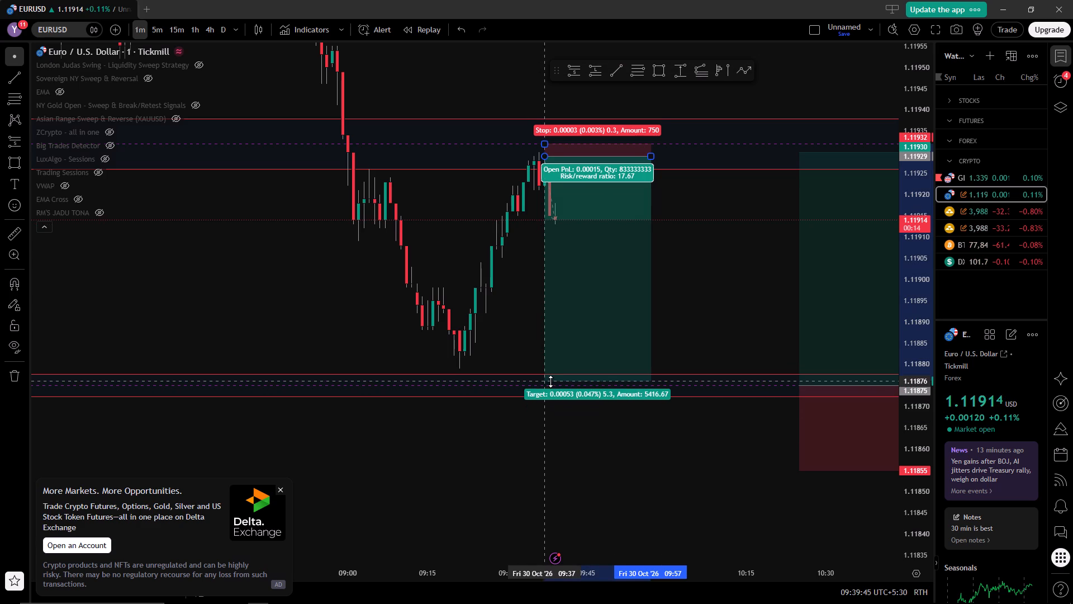
drag(550, 381, 550, 385)
click(714, 468)
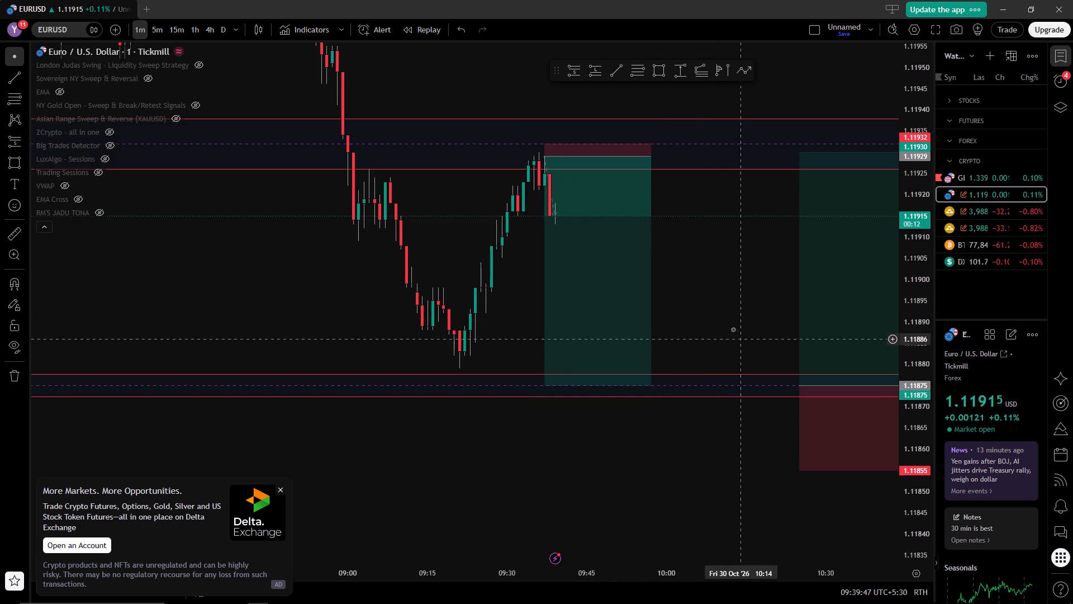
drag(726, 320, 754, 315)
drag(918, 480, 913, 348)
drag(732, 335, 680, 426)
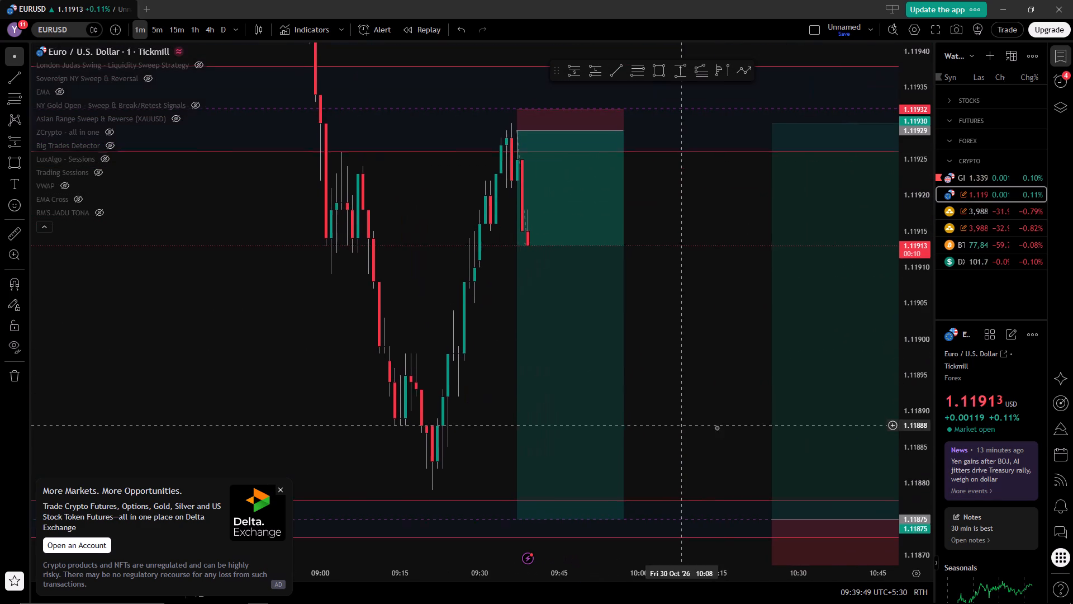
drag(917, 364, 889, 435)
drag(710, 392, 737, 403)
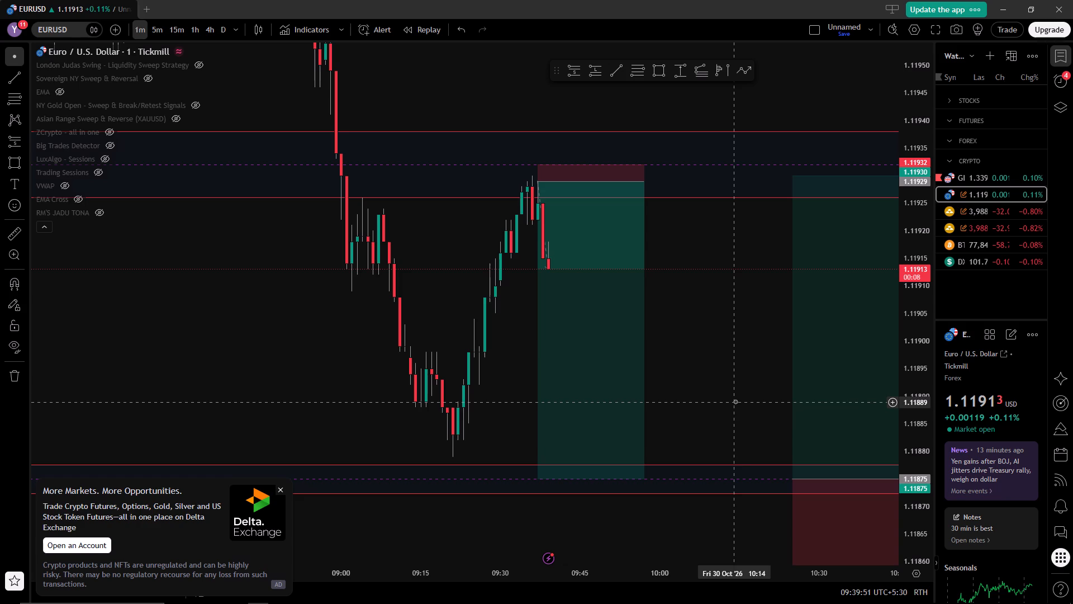
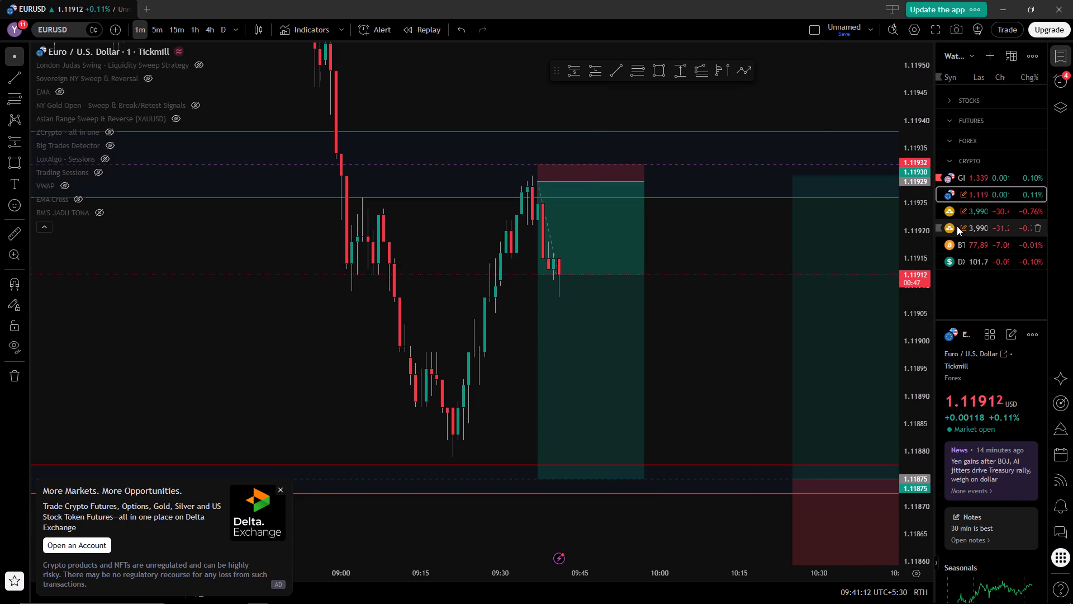
Open the OANDA gold spot (XAUUSD) chart and examine its recent 1-minute price action.
click(949, 206)
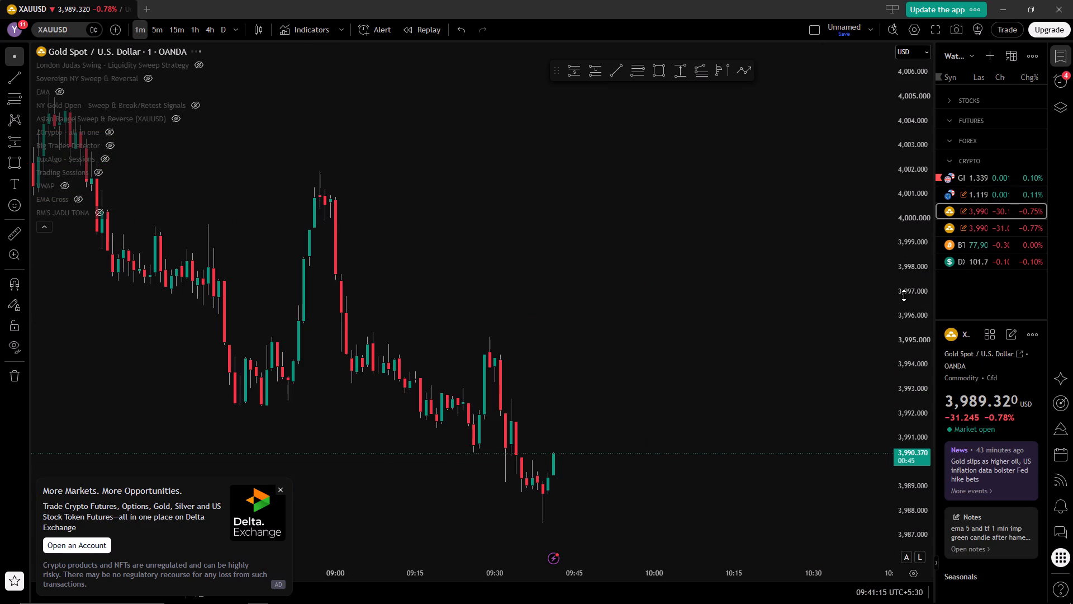
drag(907, 291, 903, 368)
drag(766, 384, 782, 331)
drag(734, 372, 833, 301)
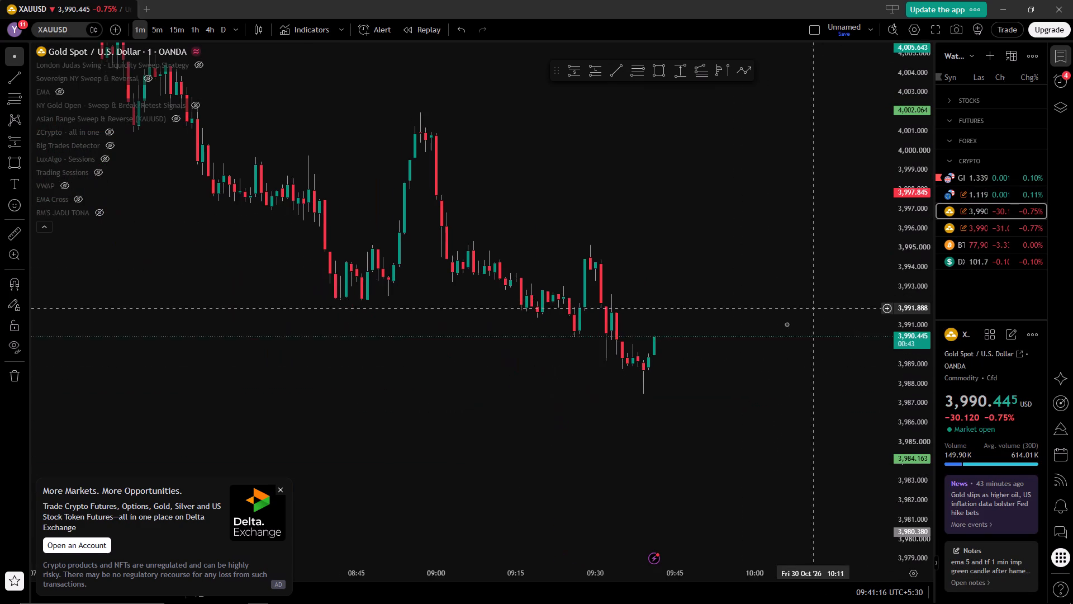
drag(559, 466, 616, 473)
drag(568, 572, 654, 578)
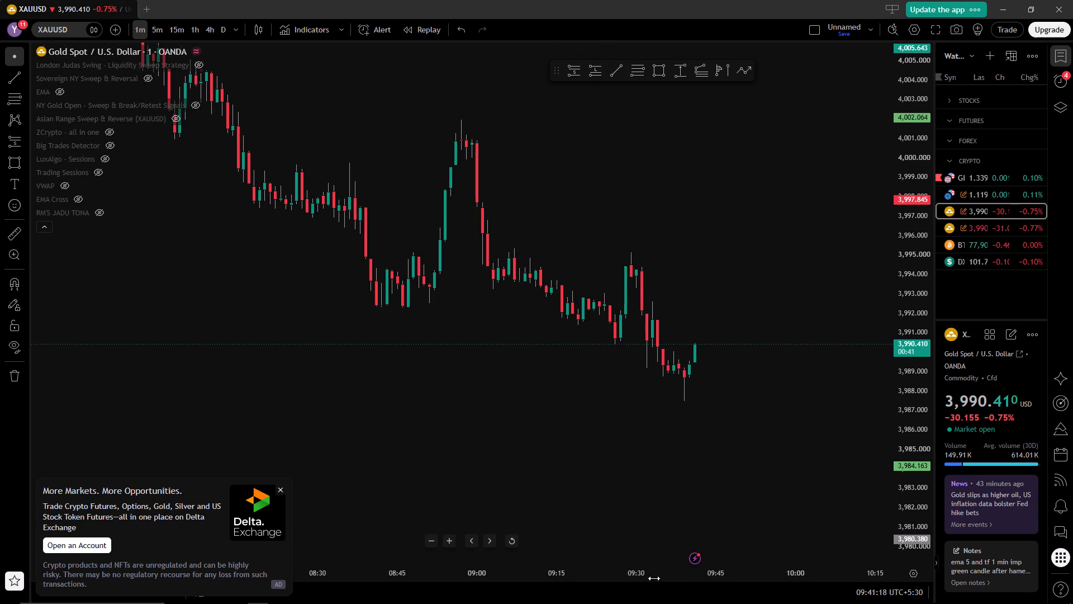
drag(654, 578, 535, 575)
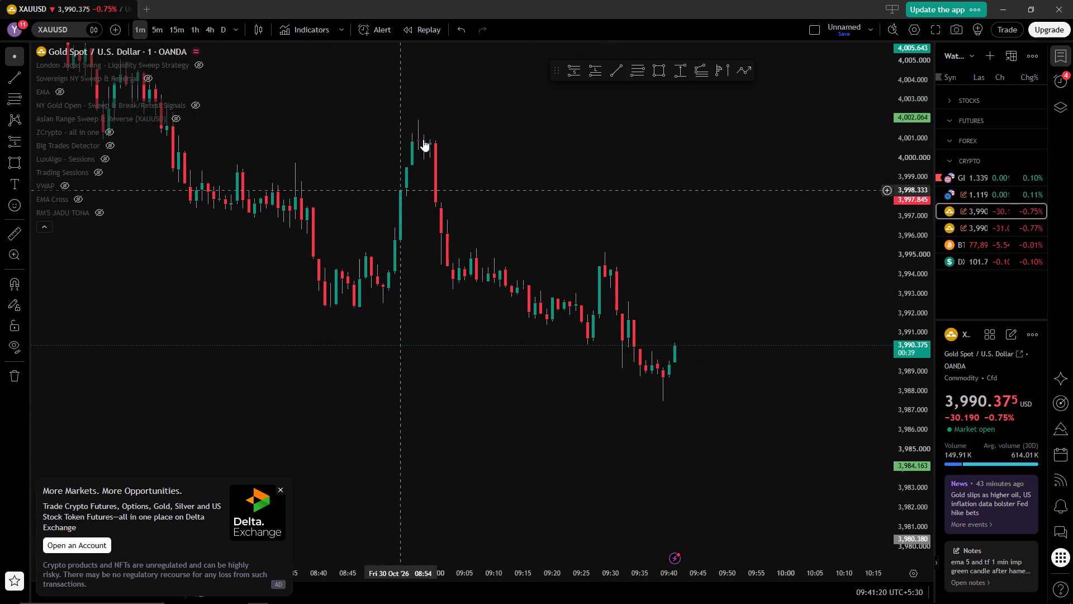
Switch the XAUUSD chart to the 5-minute timeframe and examine the wider decline leading to the current price.
click(157, 31)
drag(913, 344, 896, 403)
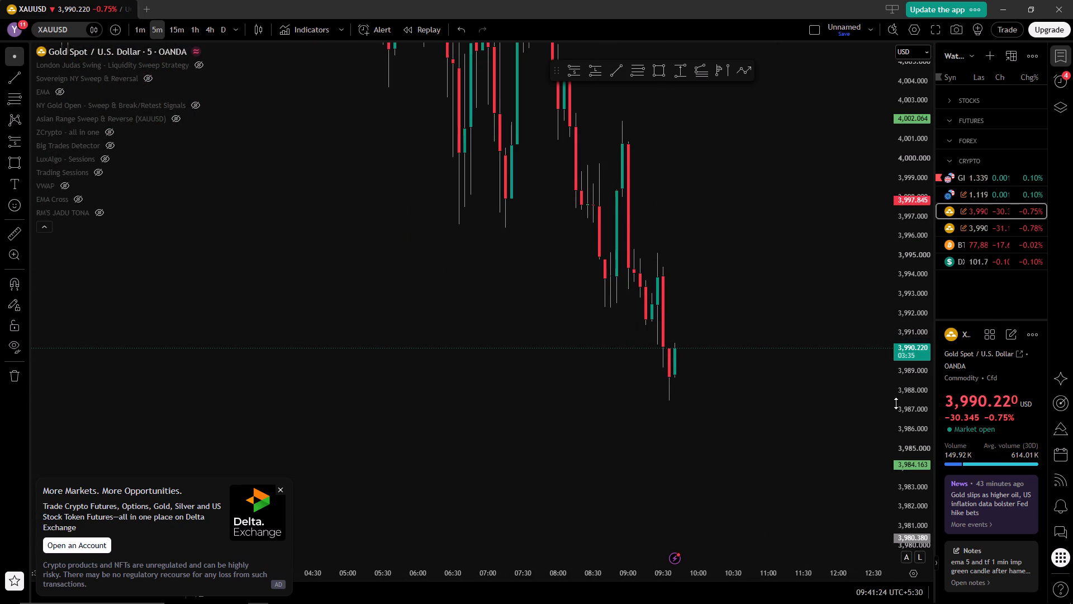
drag(896, 403, 881, 416)
drag(559, 575, 653, 578)
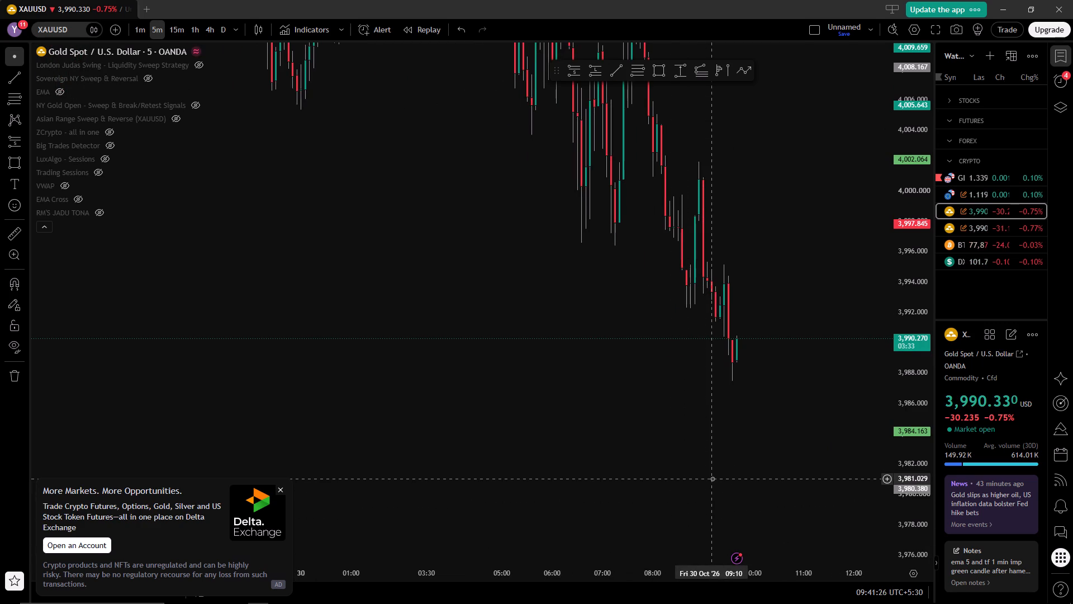
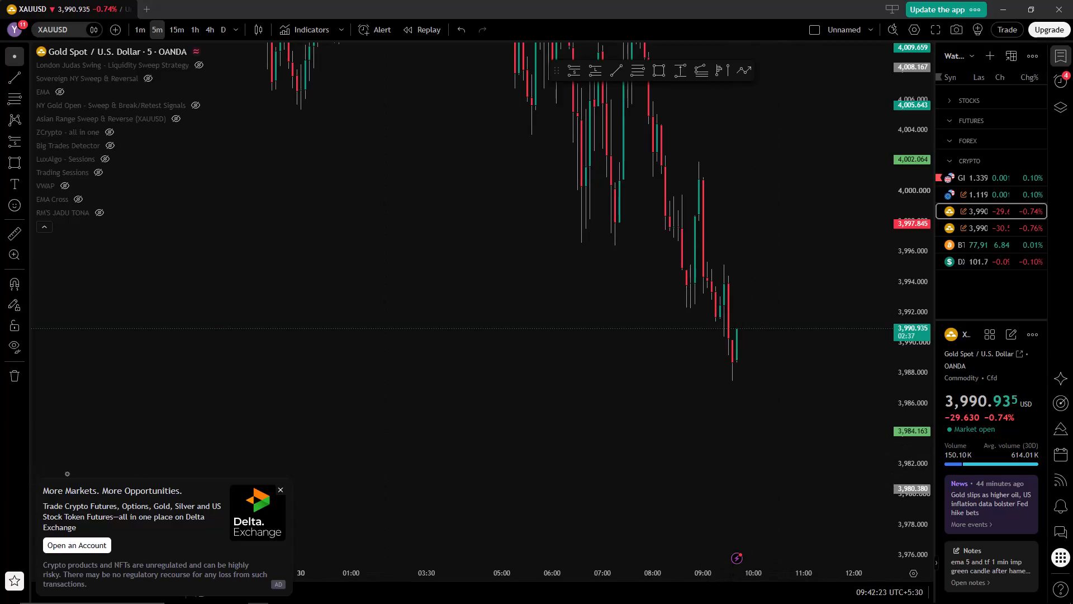
Return to the EURUSD 5-minute chart and examine current price action around the short and long positions and the two marked zones.
click(950, 192)
drag(908, 296, 891, 423)
drag(785, 425, 733, 442)
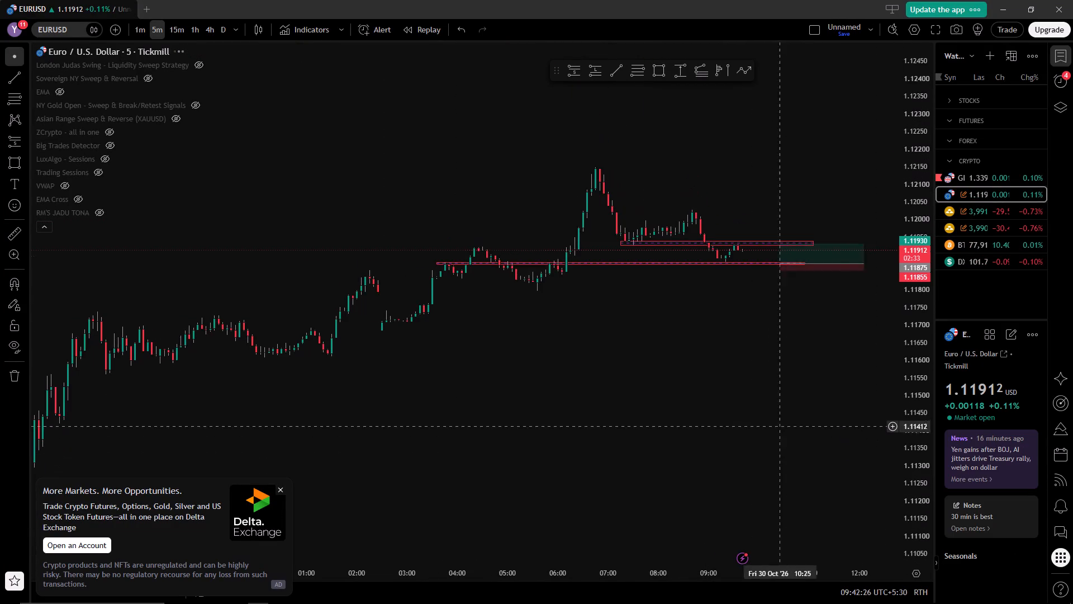
drag(733, 442, 692, 456)
click(692, 456)
drag(907, 475, 909, 235)
drag(573, 434, 603, 506)
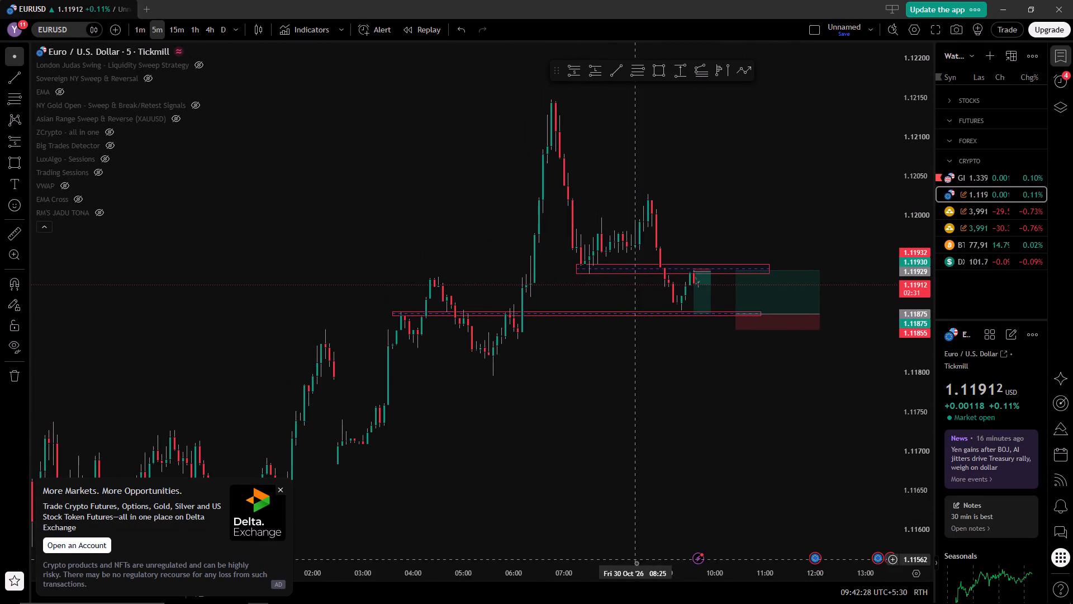
drag(649, 572, 585, 568)
click(766, 514)
drag(919, 510, 938, 202)
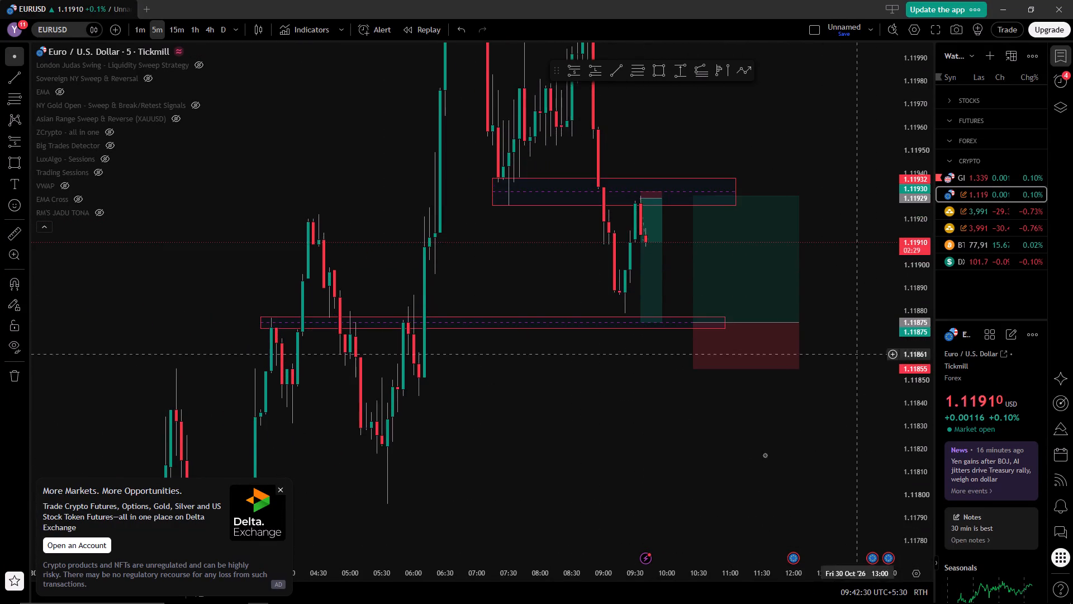
drag(744, 458, 785, 493)
click(786, 493)
drag(730, 574, 645, 571)
drag(667, 504, 639, 523)
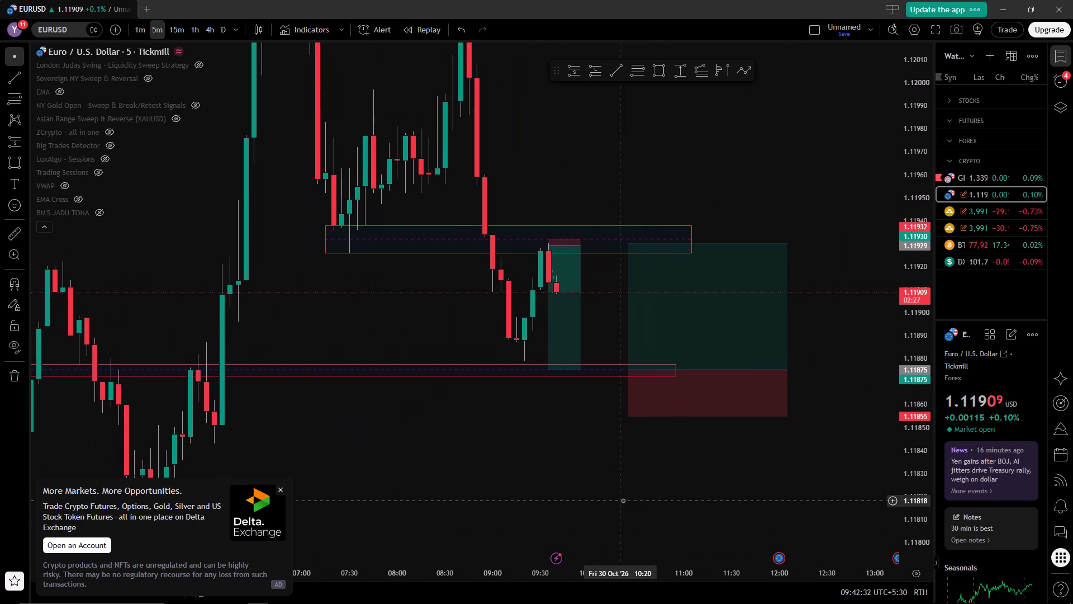
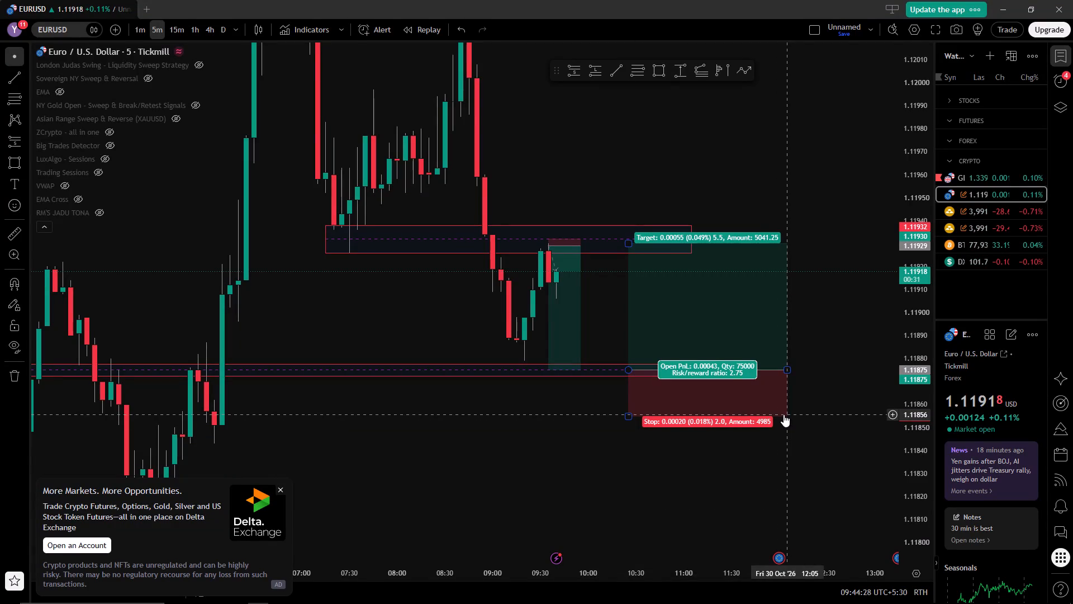
Switch the chart to gold (XAUUSD) on the 5-minute timeframe.
key(Down)
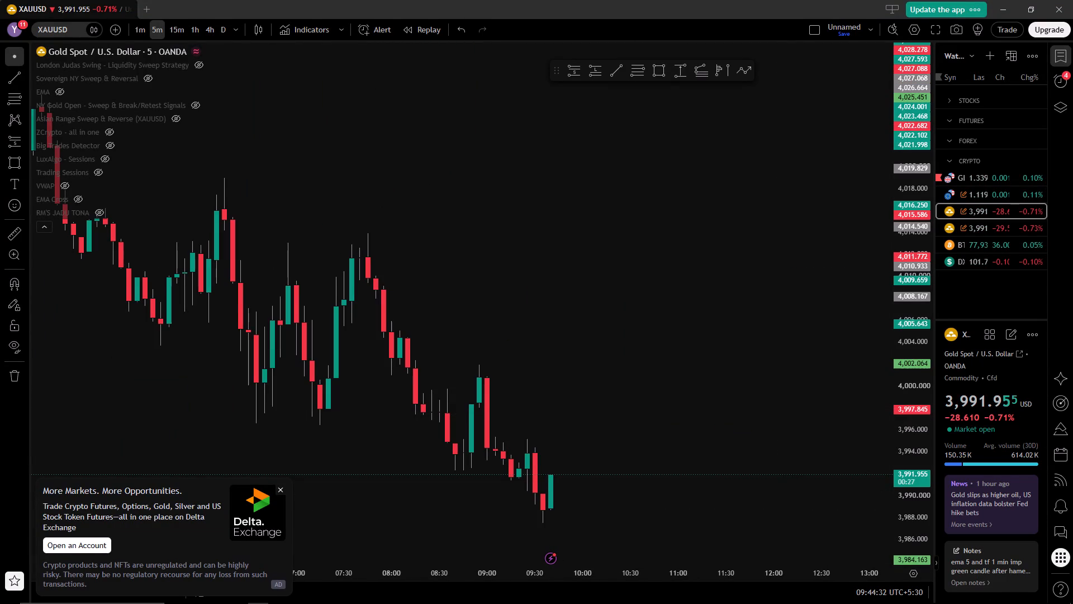
Raise the system speaker volume to 30.
click(995, 590)
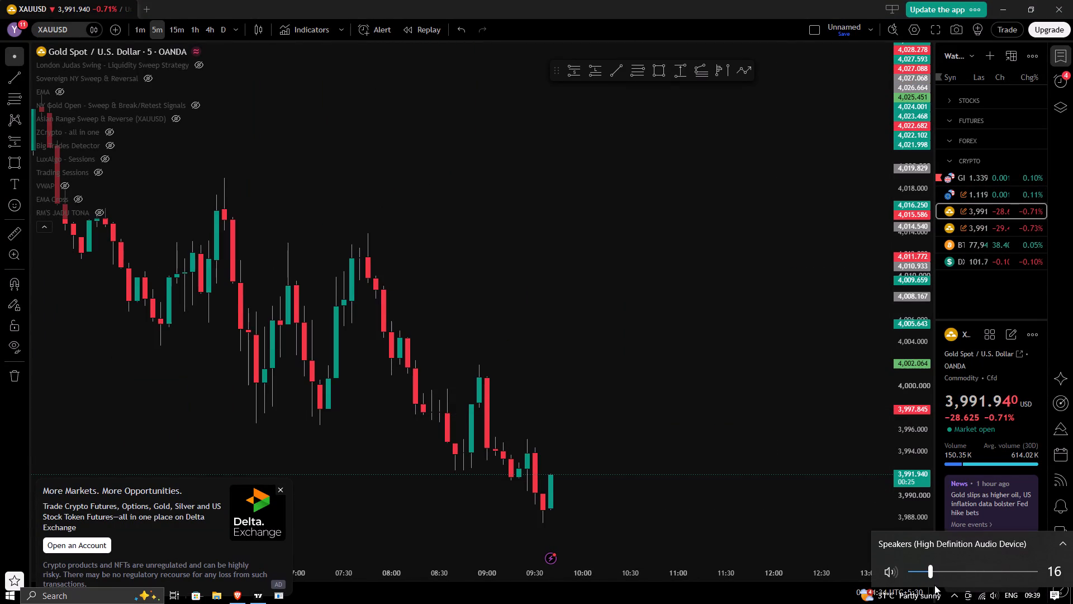
scroll(934, 585, up, 7)
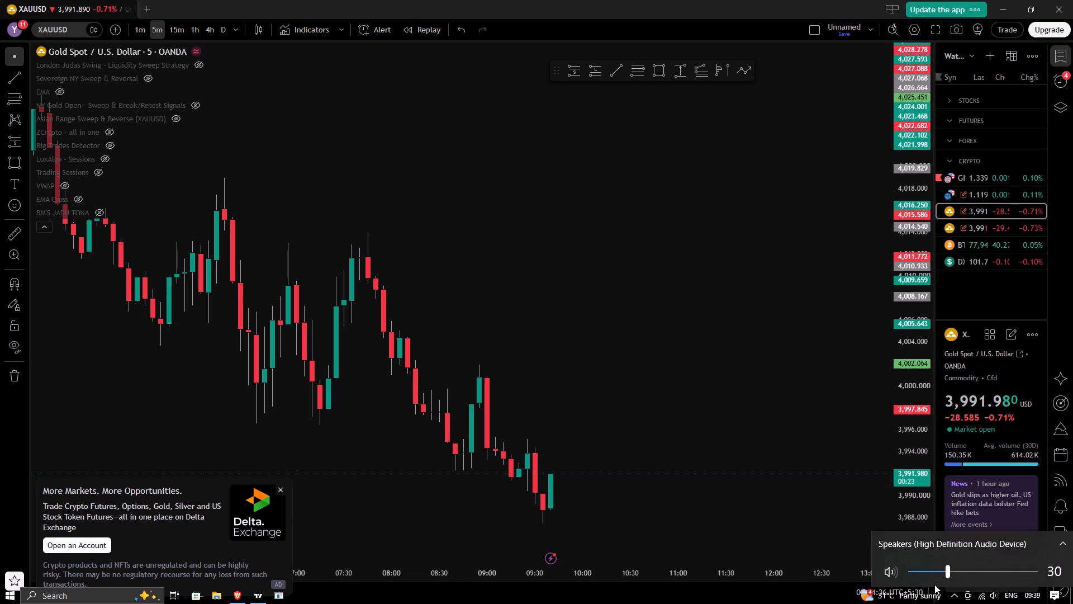
click(852, 506)
Examine the recent XAUUSD 5-minute price action across the morning session up to the current candle.
drag(835, 506, 841, 432)
click(842, 430)
drag(922, 372, 920, 398)
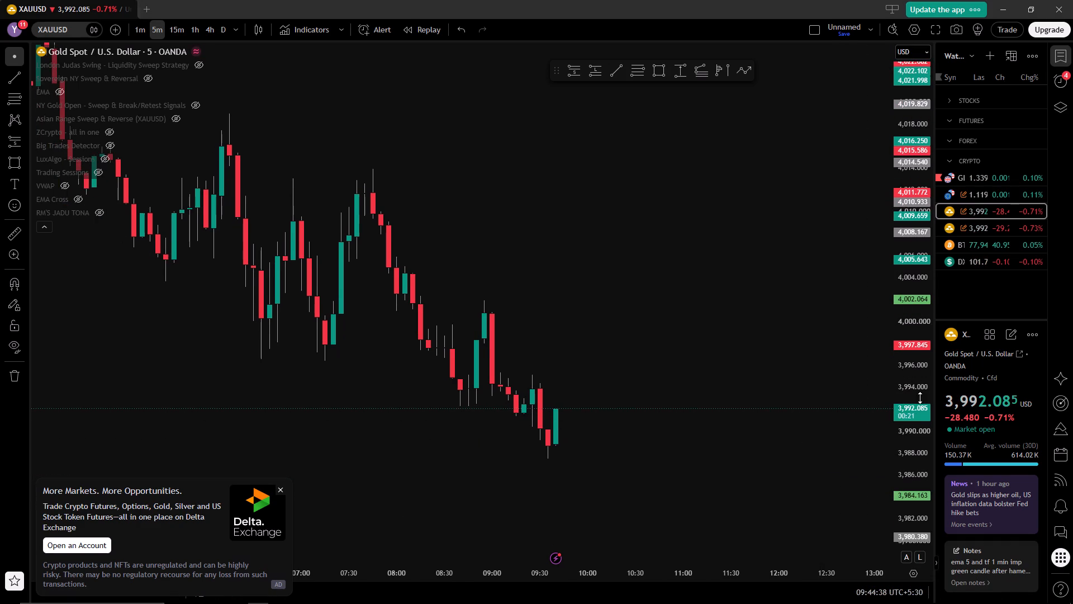
drag(920, 398, 909, 419)
click(907, 422)
drag(651, 580, 746, 544)
click(691, 551)
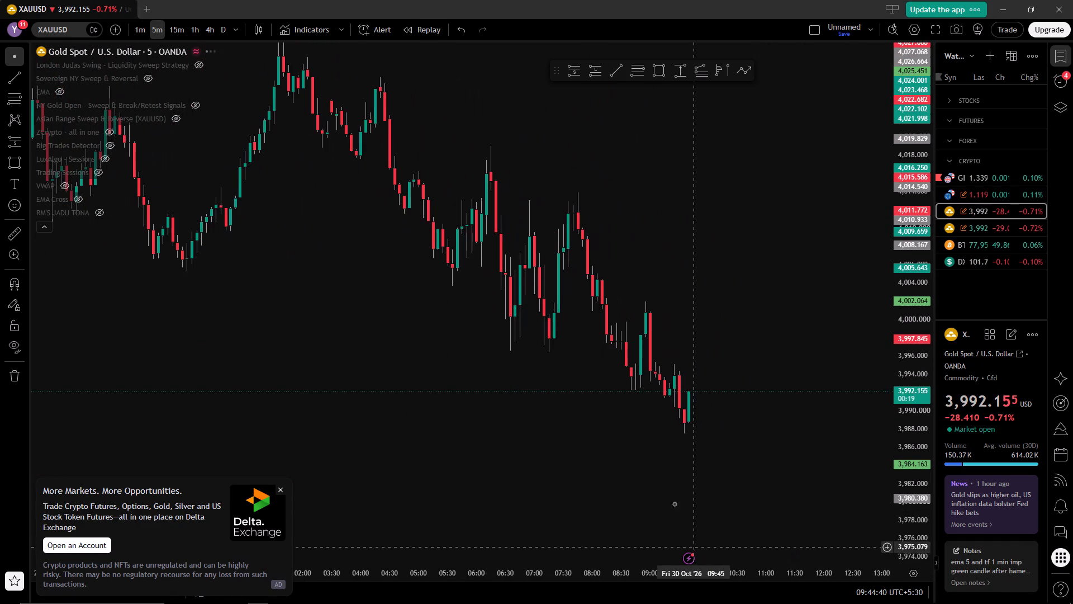
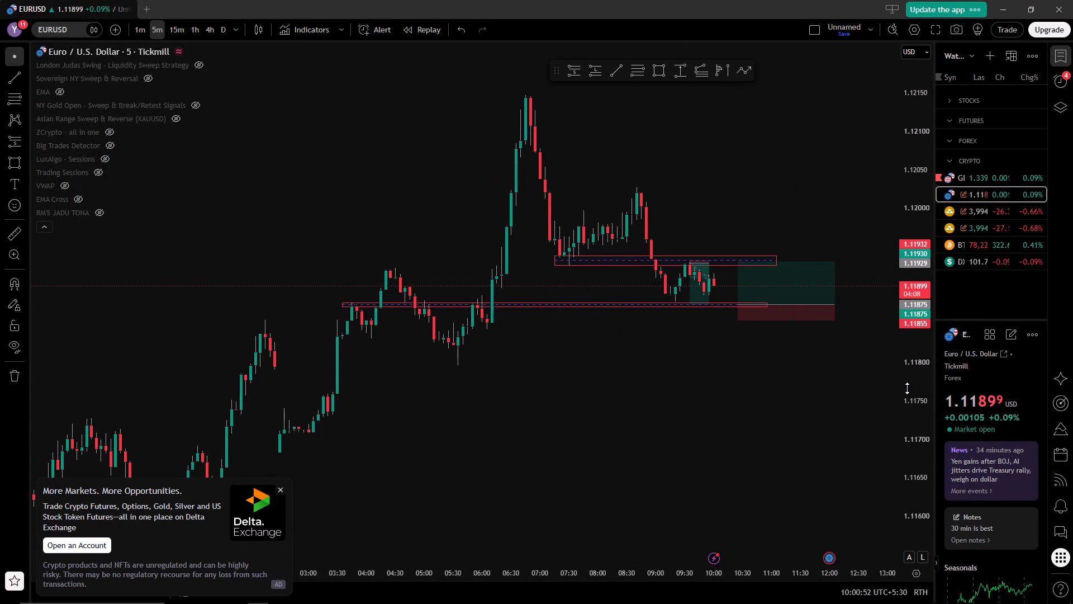
Examine the EURUSD 5-minute price action around the short and long positions and the two marked zones.
drag(907, 388, 910, 35)
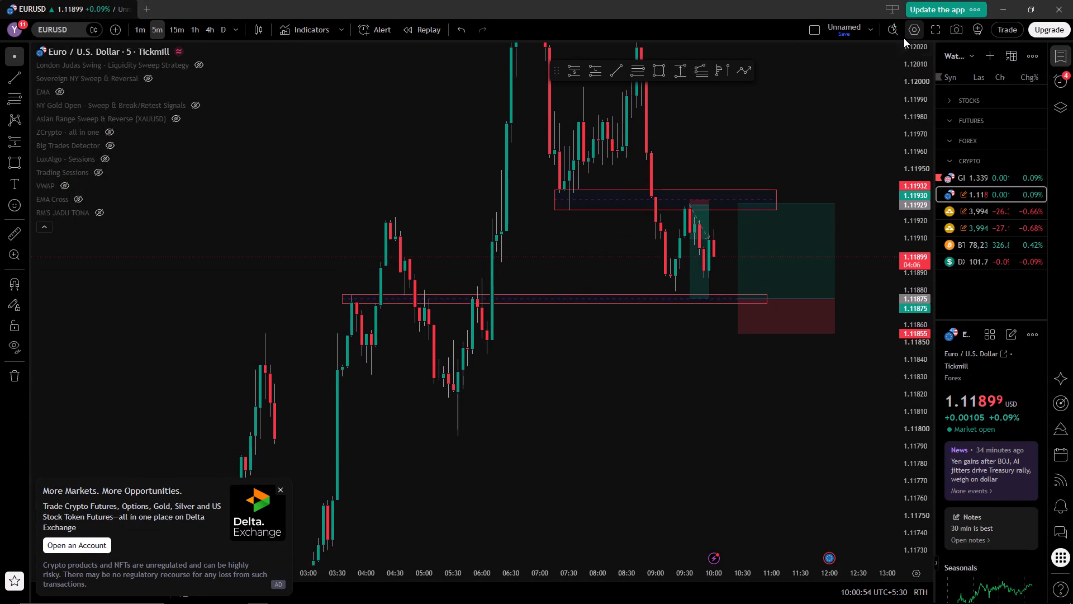
drag(672, 408, 686, 408)
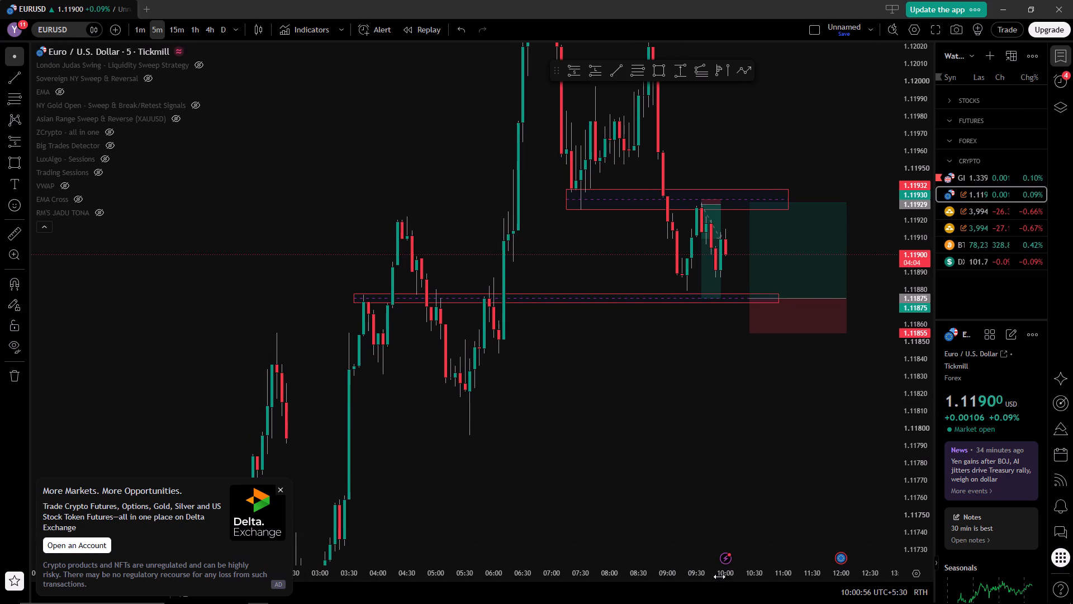
drag(725, 569, 525, 551)
drag(649, 457, 763, 444)
drag(920, 439, 924, 334)
drag(721, 436, 748, 438)
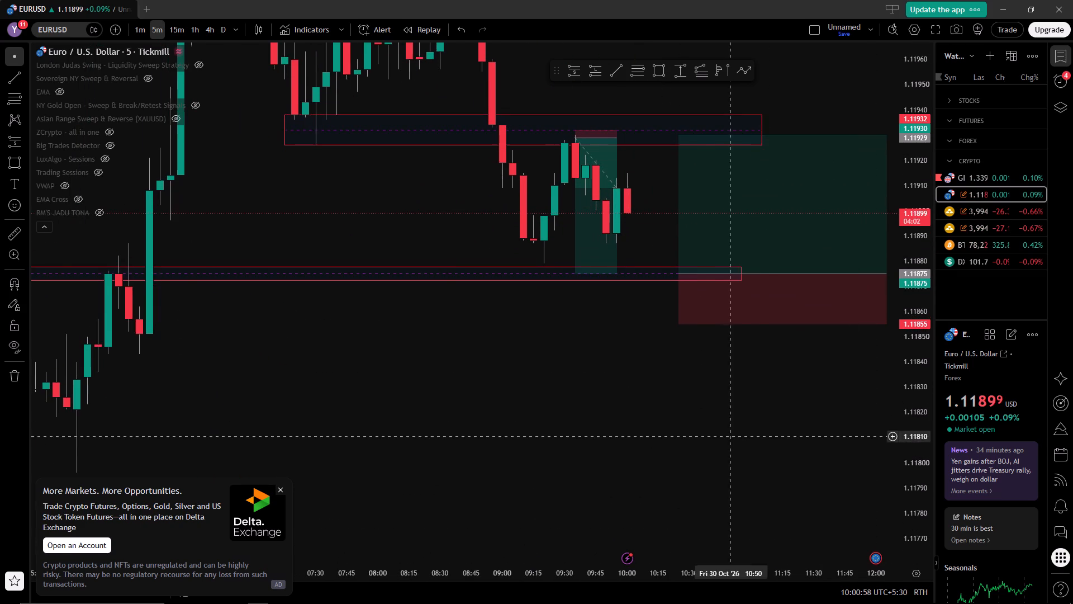
drag(748, 438, 761, 439)
Switch EURUSD to the 1-minute timeframe and examine the latest candles inside the short position.
click(146, 28)
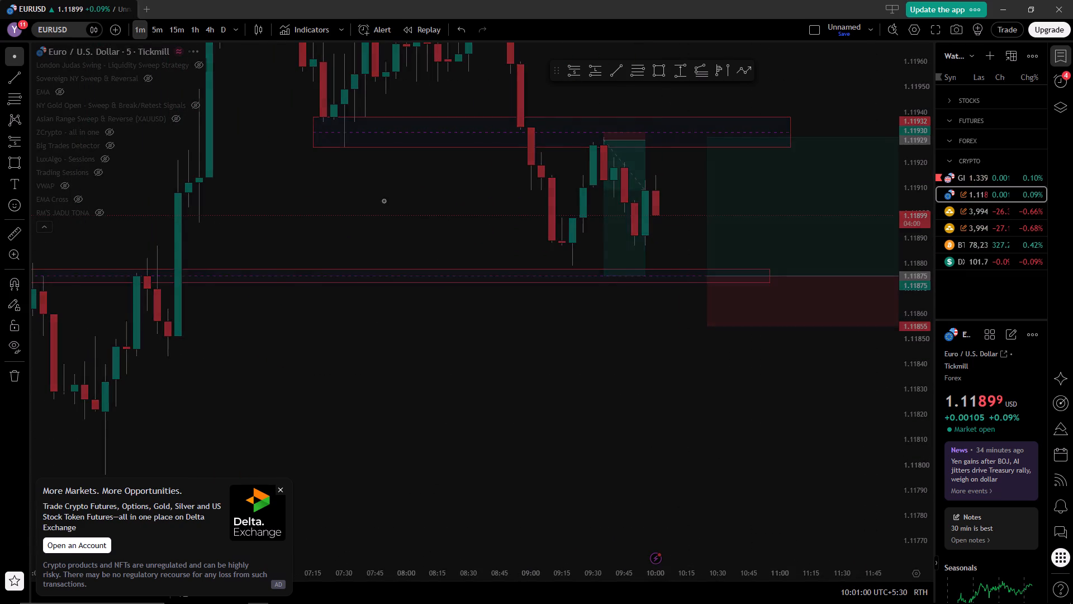
drag(915, 469, 898, 274)
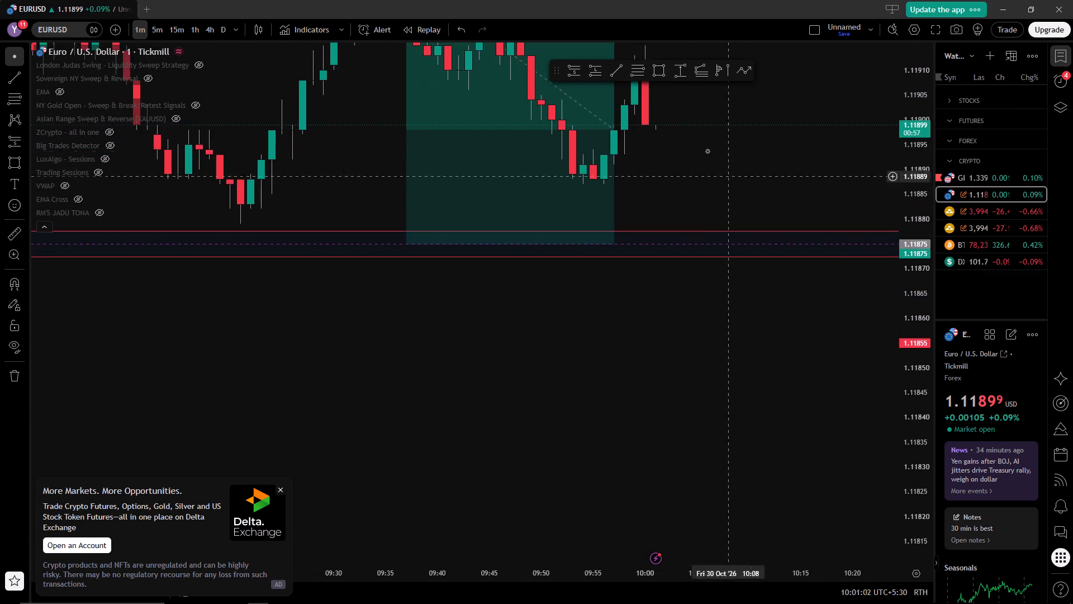
drag(705, 144, 727, 303)
drag(629, 115, 721, 128)
click(795, 197)
drag(806, 239, 812, 241)
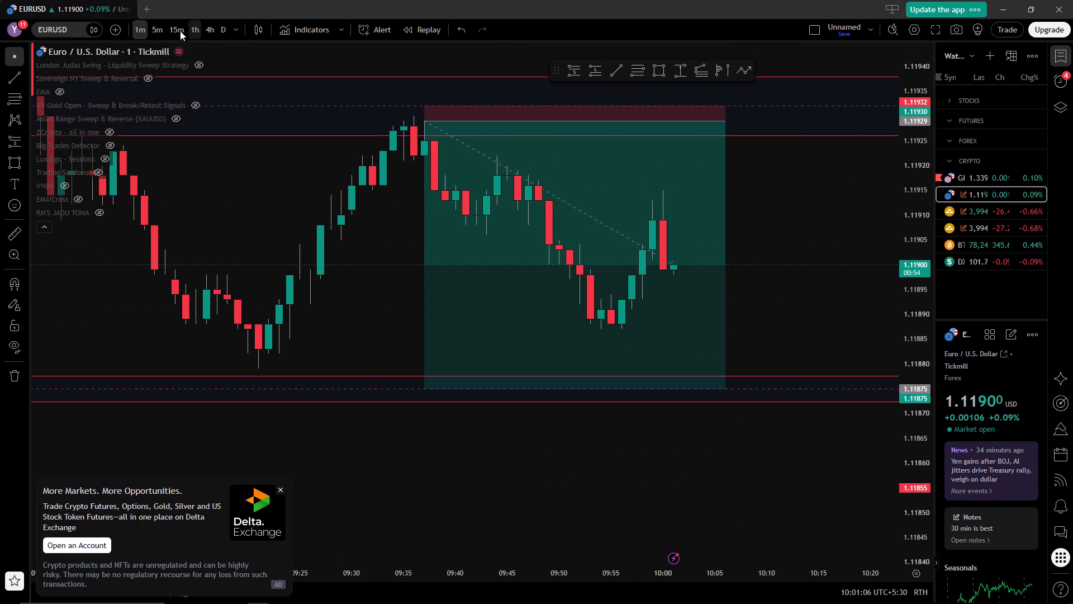
Return the EURUSD chart to the 5-minute timeframe.
click(160, 25)
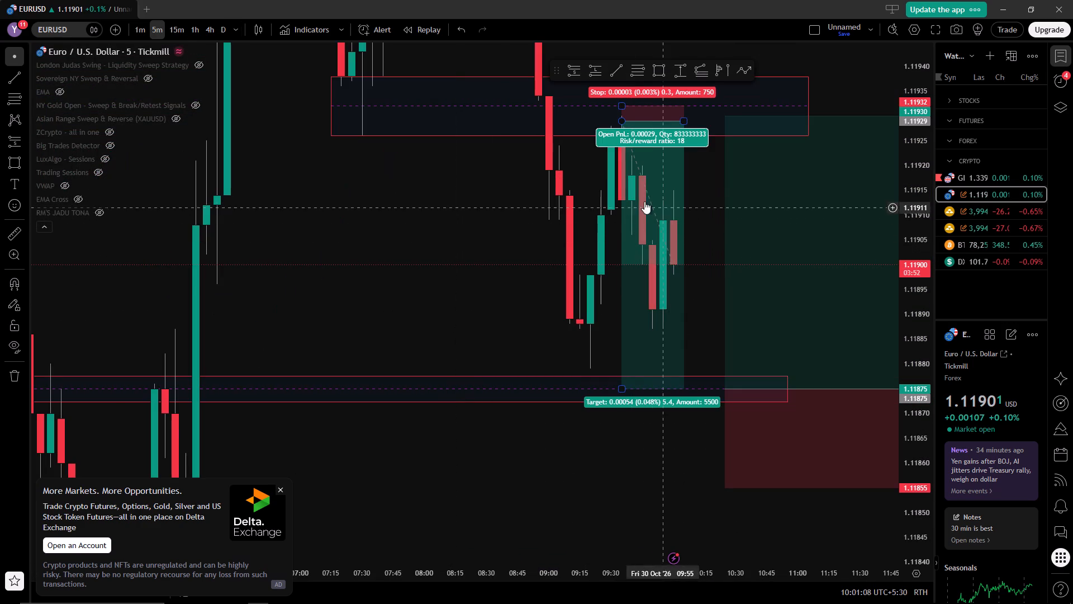